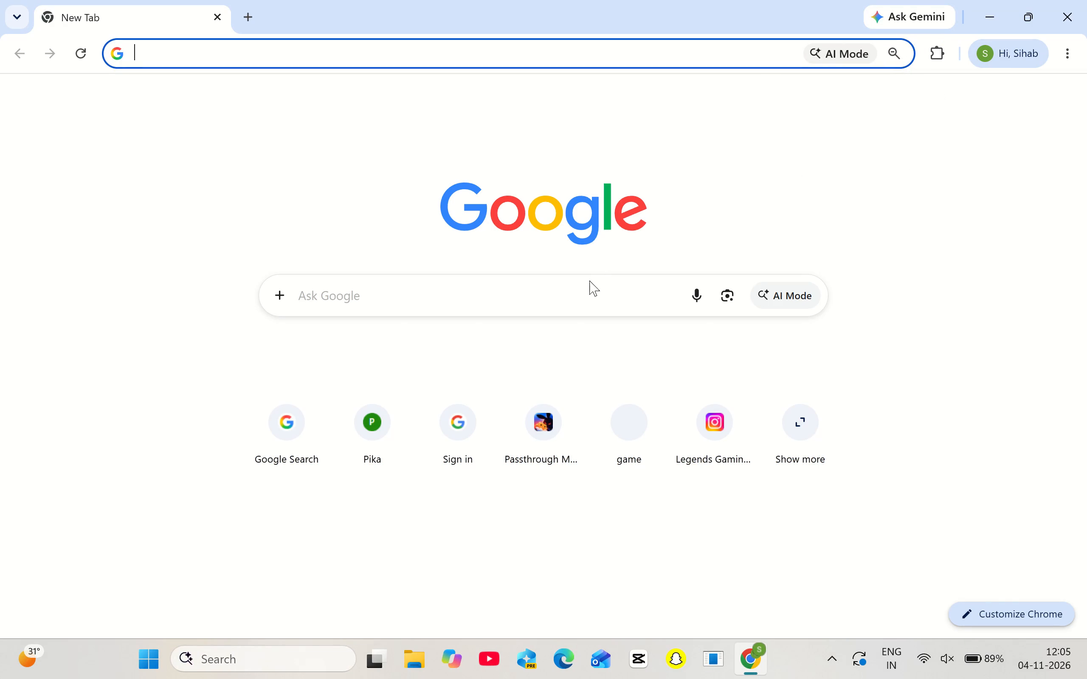
Activate the Google search box on the new tab page to bring up its recent searches.
left_click(580, 297)
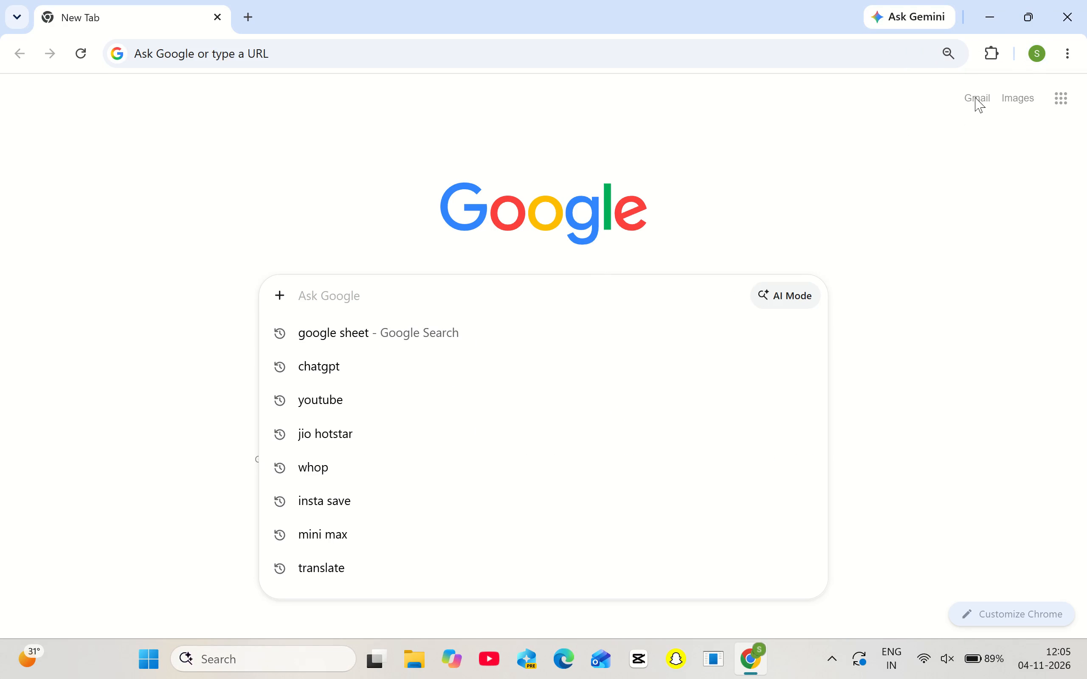
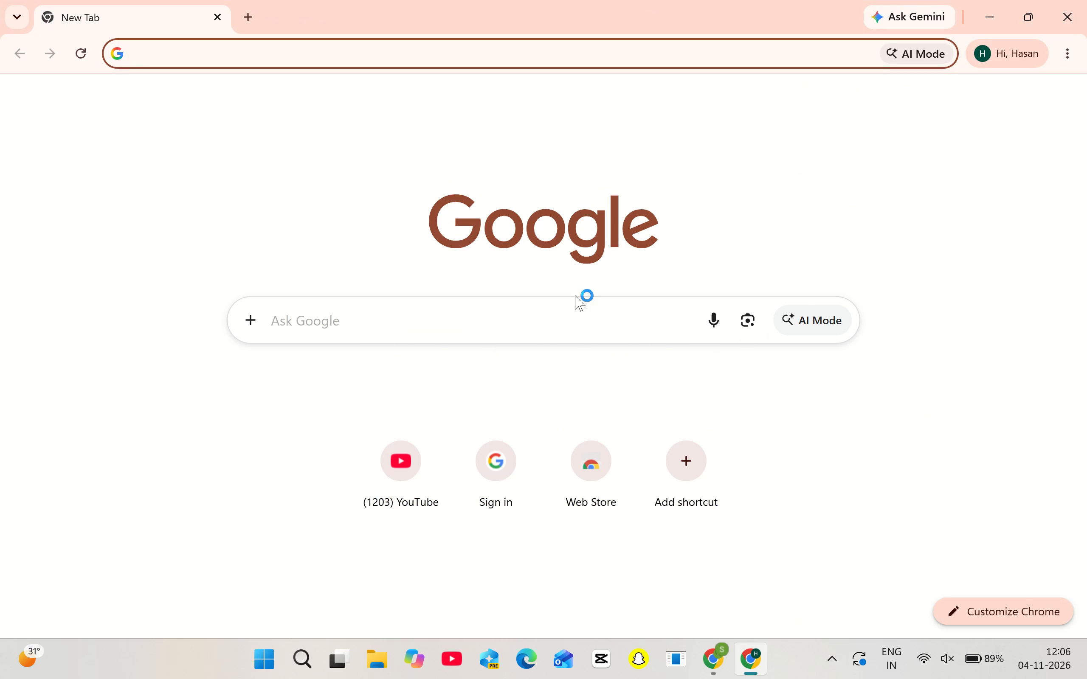
Run the recent Google search for "youtube" and open the YouTube website from the results.
left_click(575, 295)
left_click(576, 319)
left_click(574, 352)
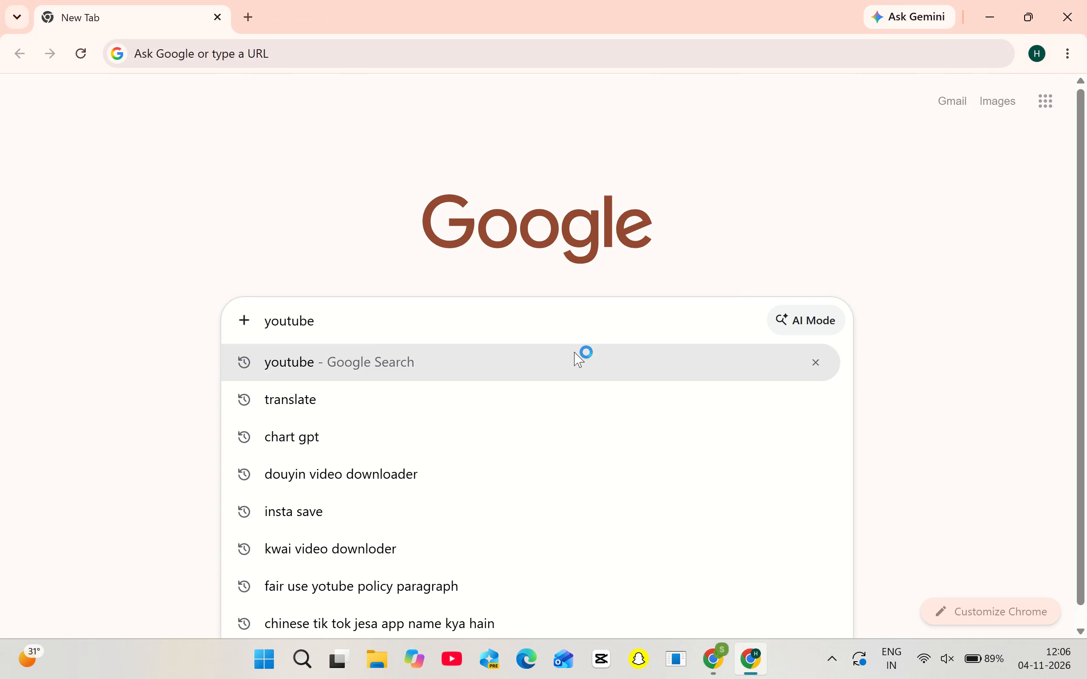
left_click(131, 259)
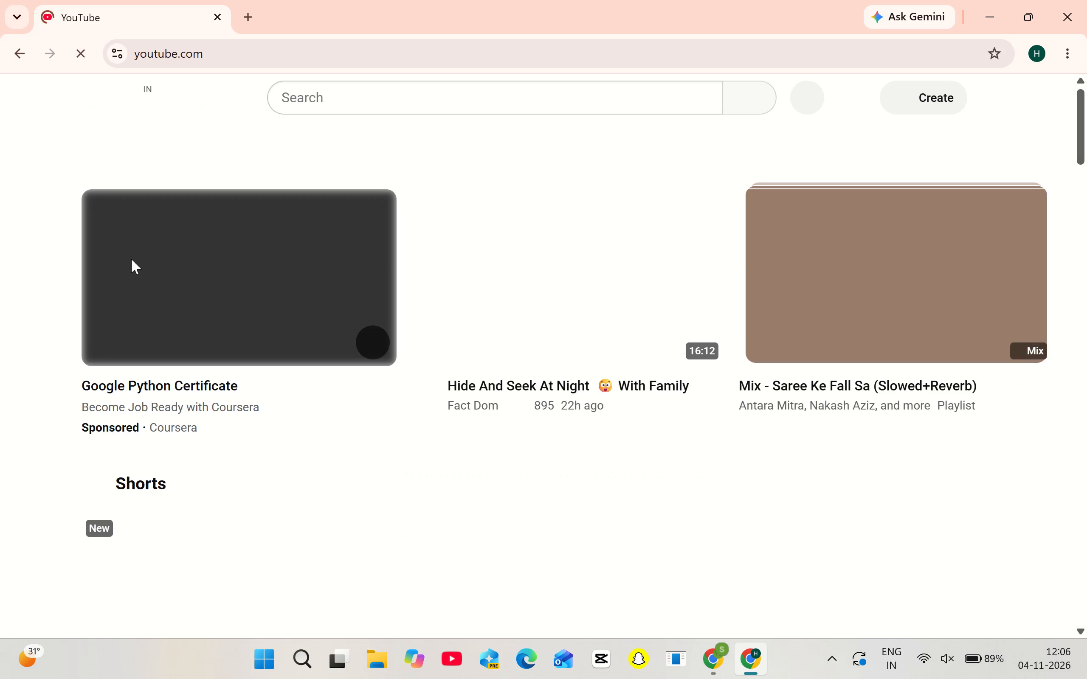
Open the video "Hide And Seek At Night With Family" and go to the Fact Dom channel that published it.
left_click(1039, 98)
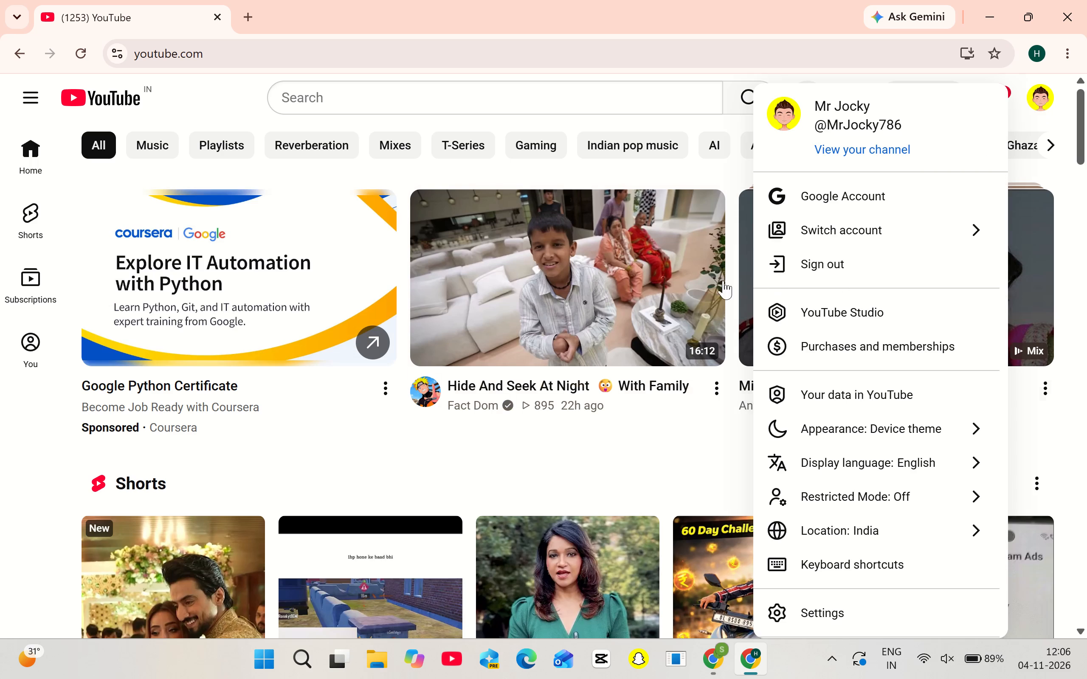
left_click(623, 275)
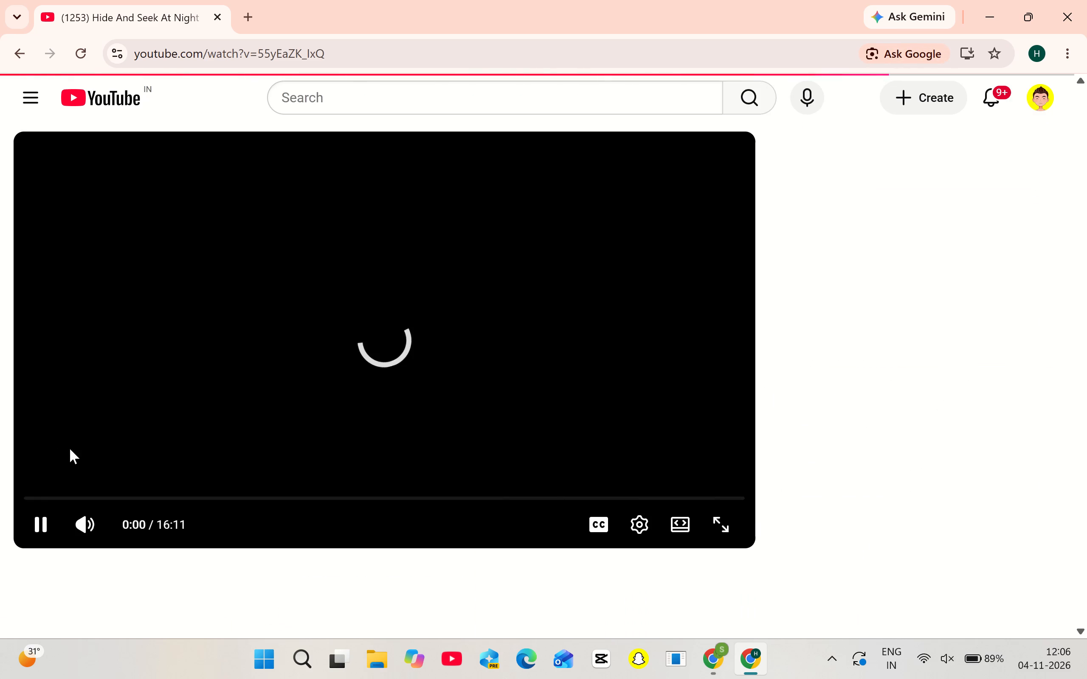
scroll(44, 517, "down", 2)
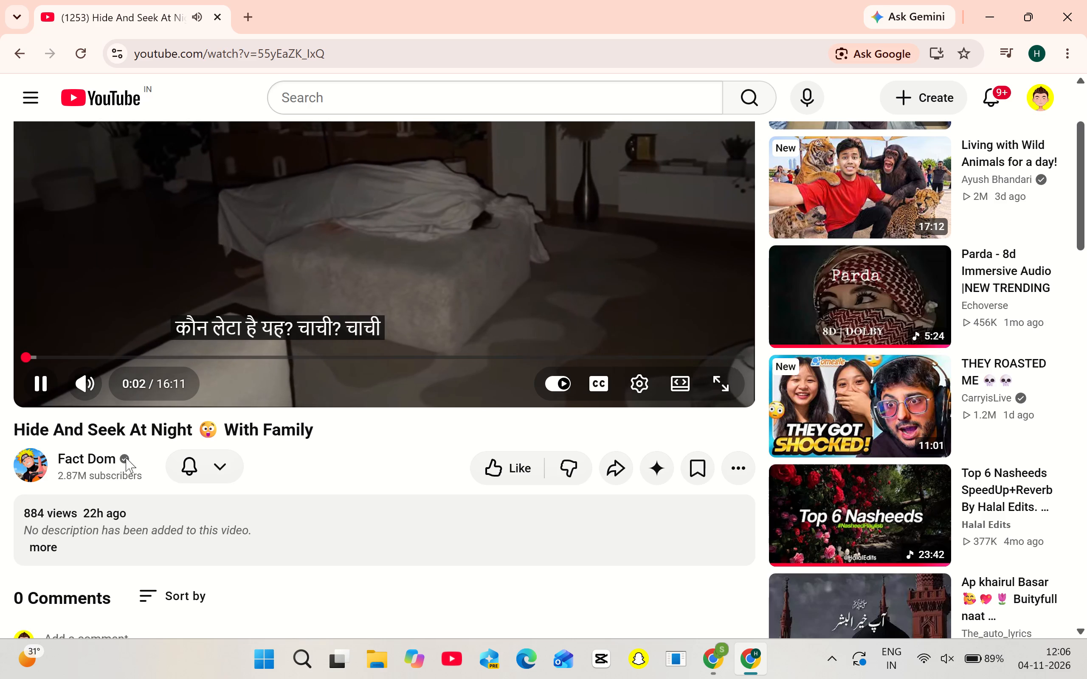
left_click(90, 458)
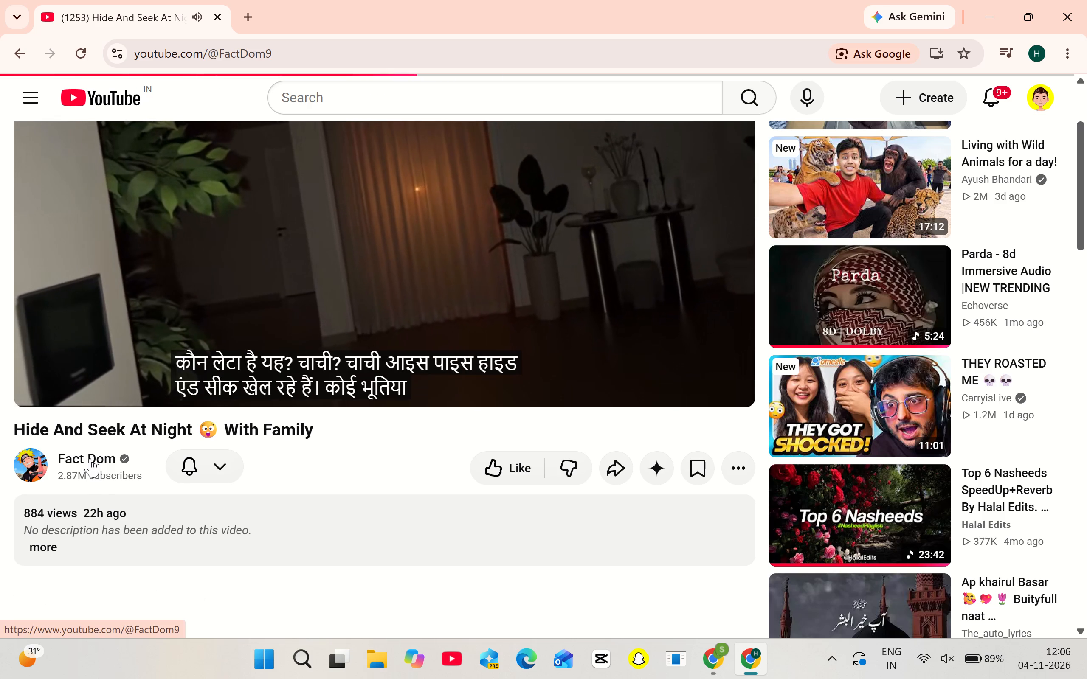
left_click(90, 458)
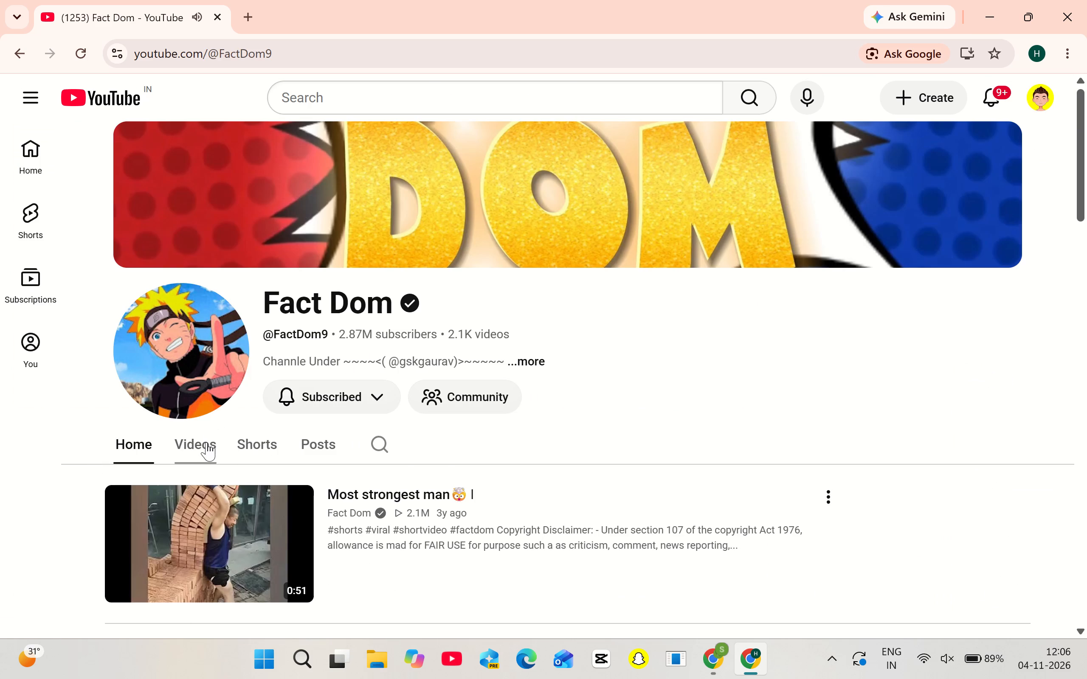
Browse the video uploads of the Fact Dom channel.
left_click(206, 441)
scroll(319, 423, "down", 3)
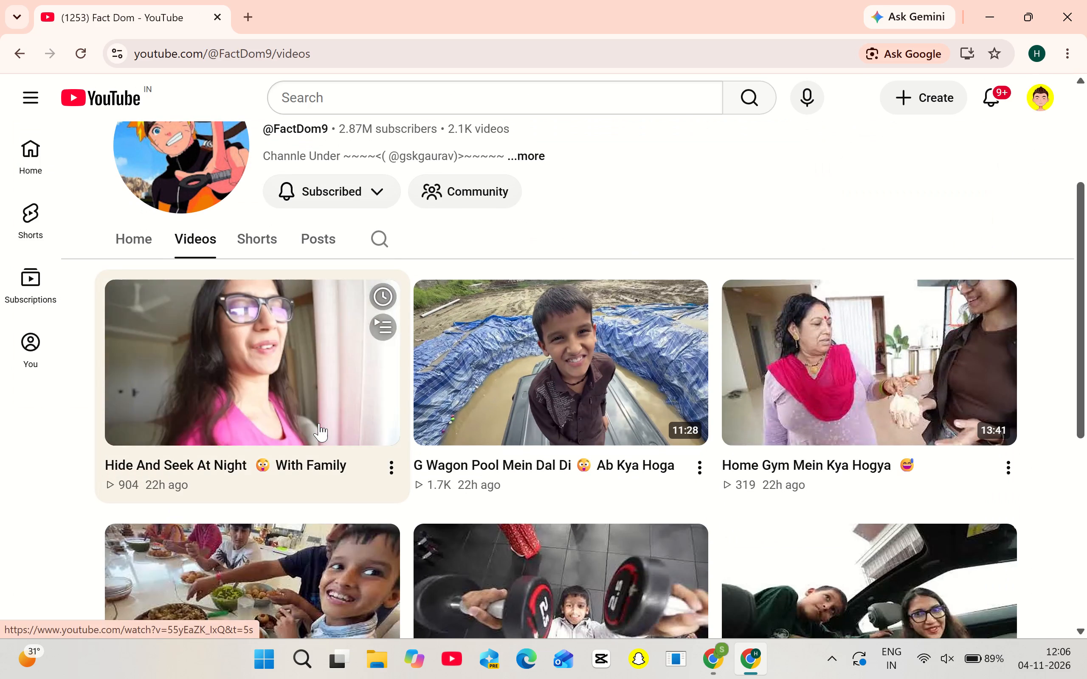
scroll(319, 423, "down", 5)
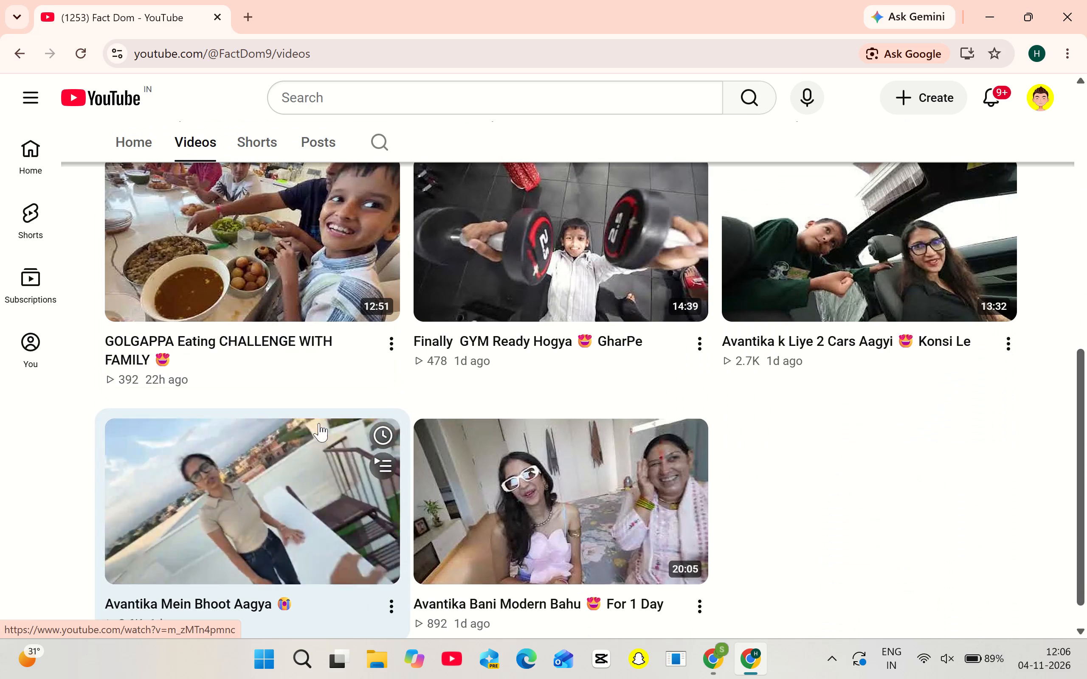
scroll(319, 423, "down", 2)
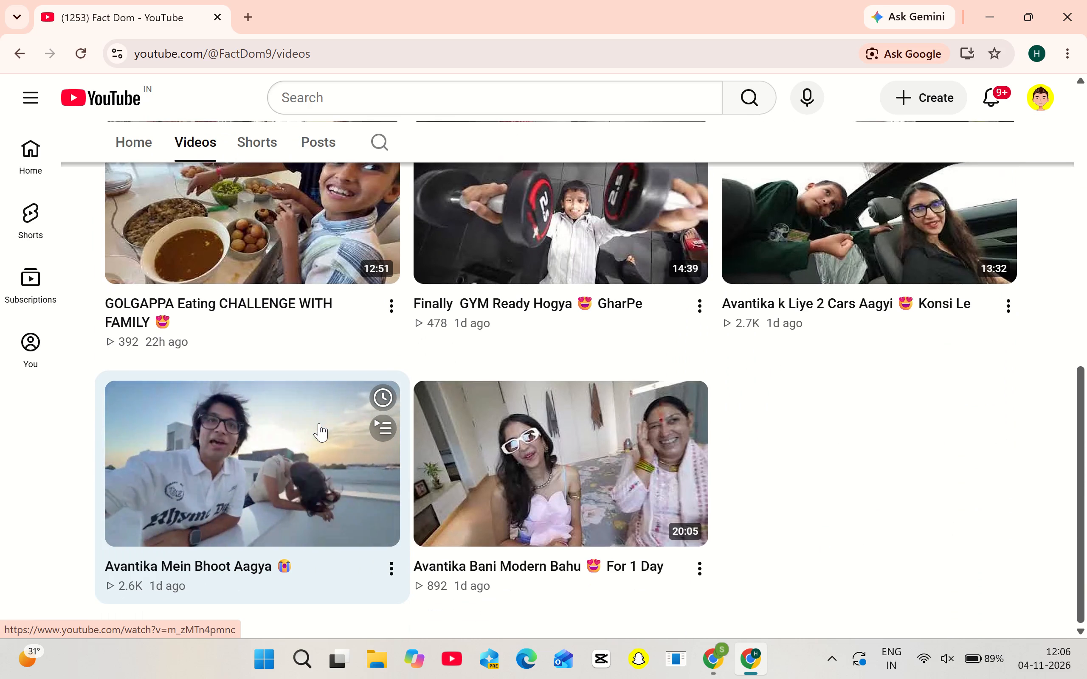
scroll(319, 423, "up", 5)
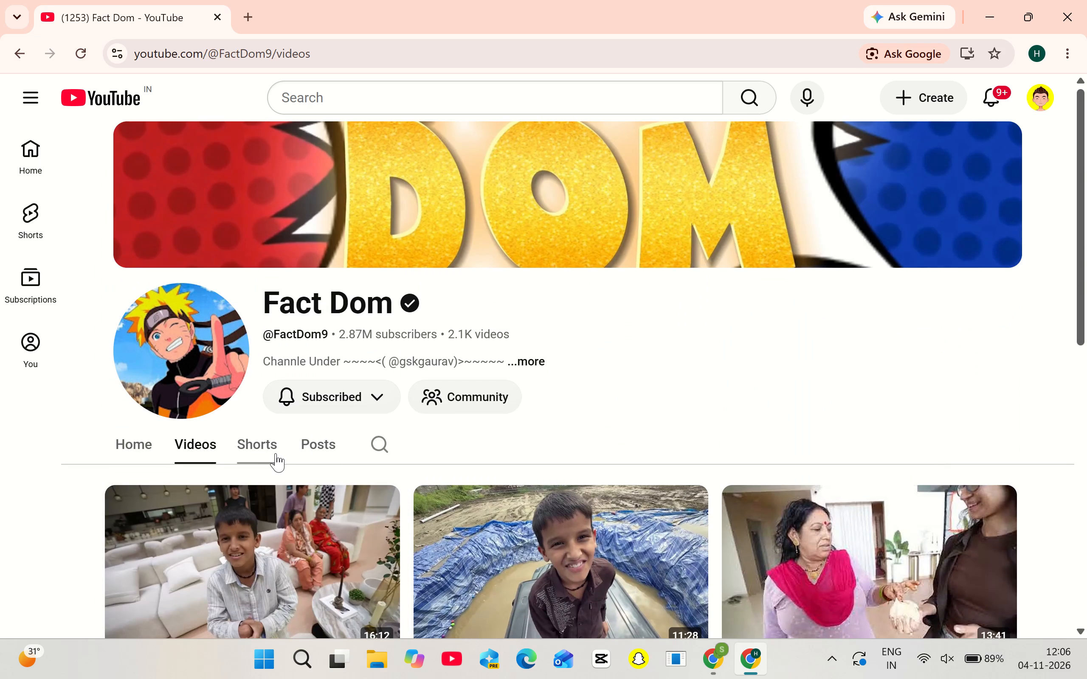
Play the Short "brother mistakenly remove sister makup" from Fact Dom's Shorts and like it.
left_click(275, 452)
scroll(275, 452, "down", 6)
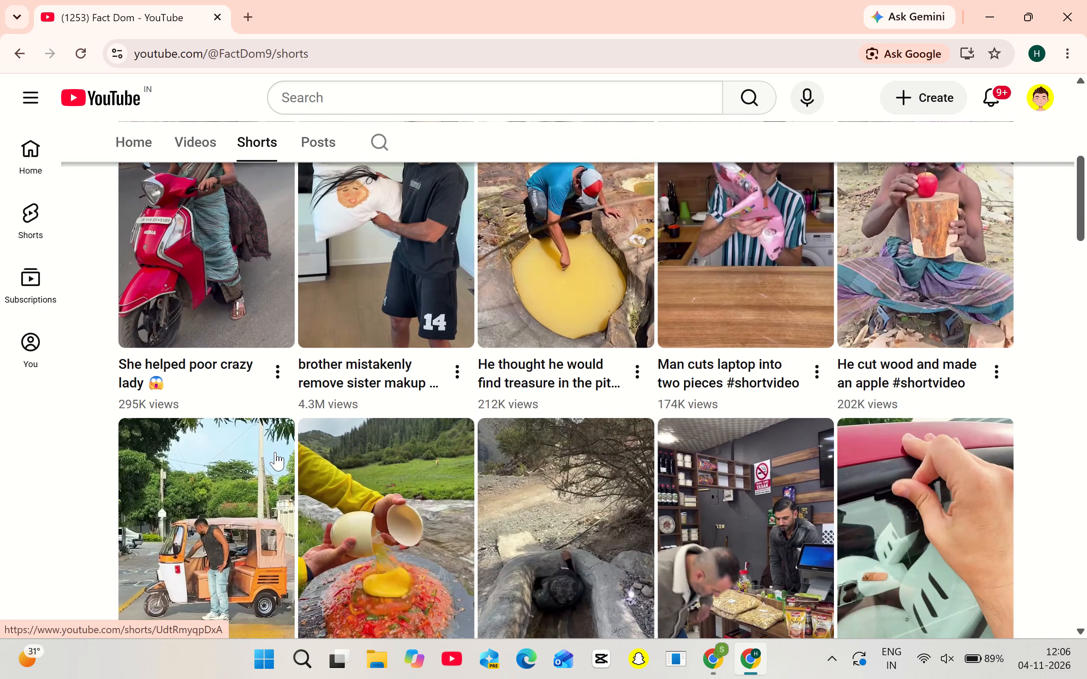
left_click(376, 234)
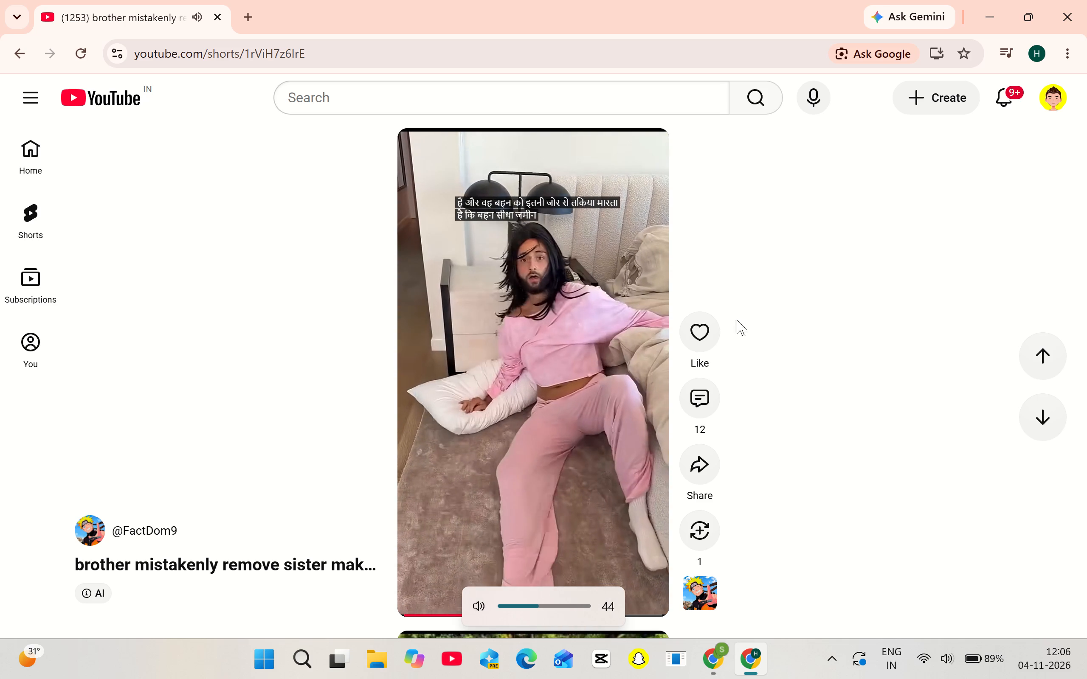
left_click(704, 331)
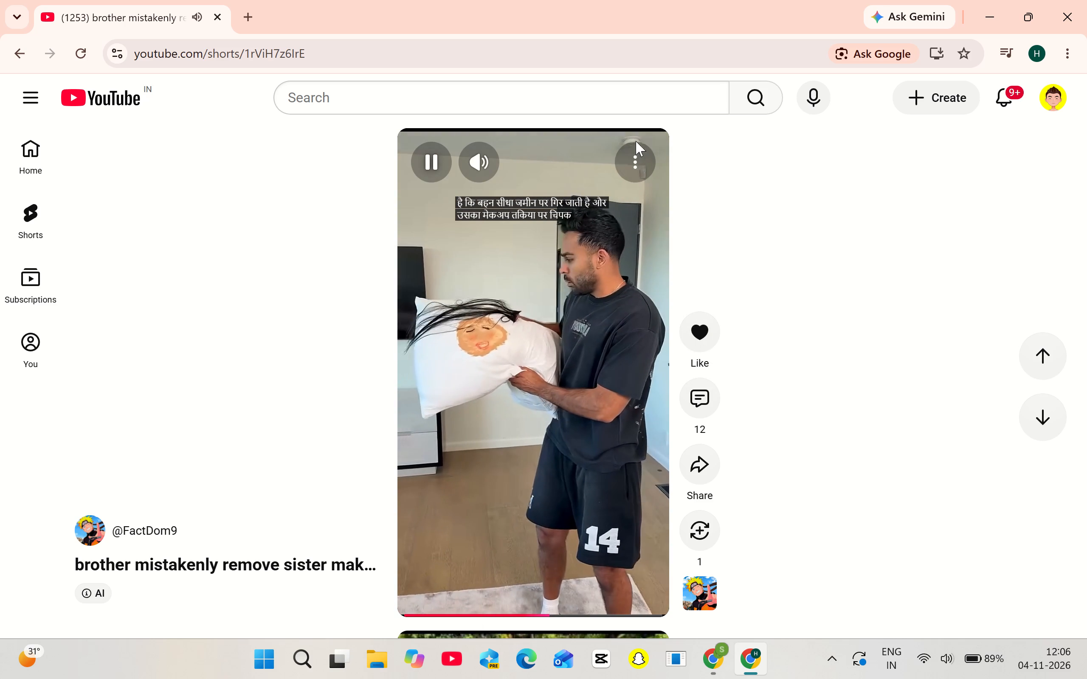
Read the Short's description, including how it was made, then close it and pause playback.
left_click(636, 154)
left_click(667, 199)
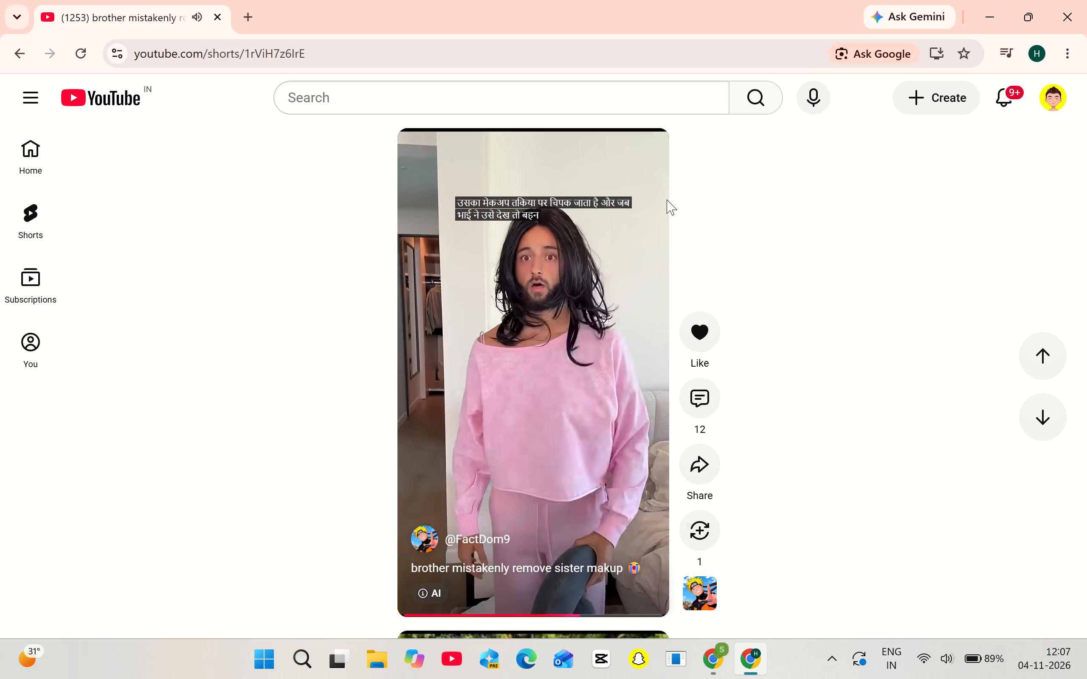
scroll(749, 332, "down", 5)
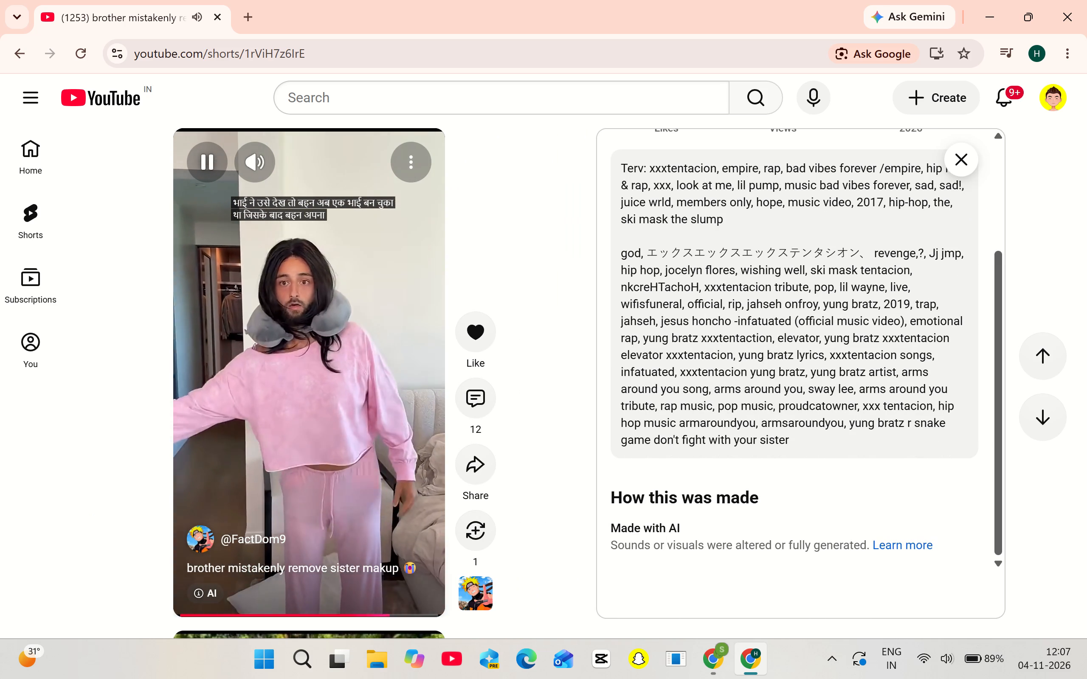
left_click(949, 154)
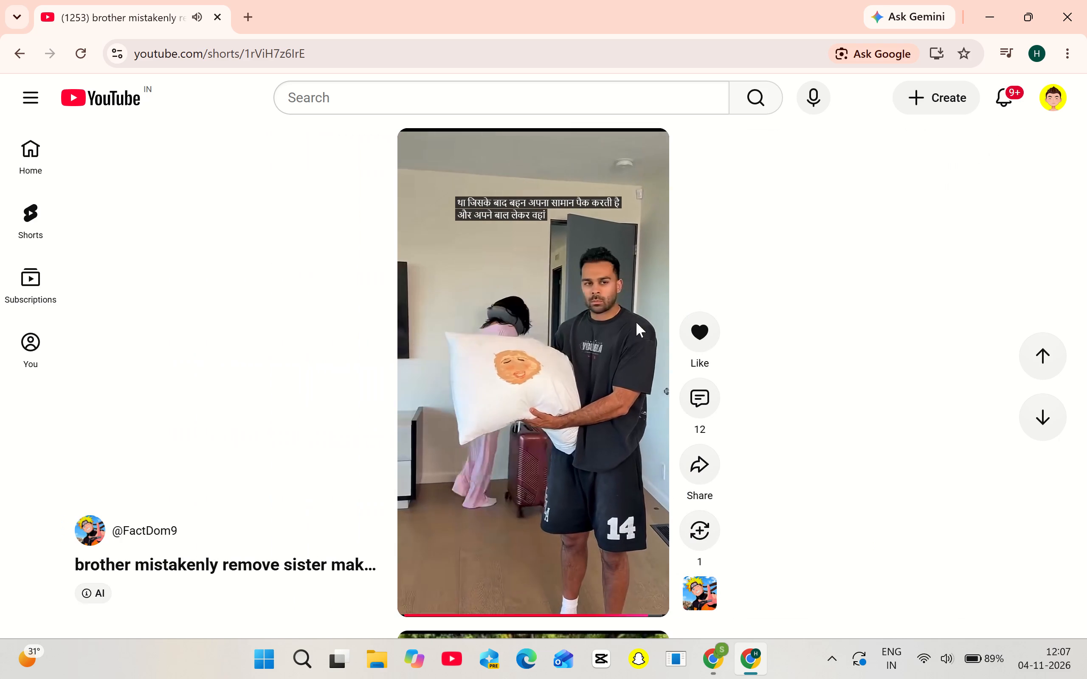
left_click(493, 352)
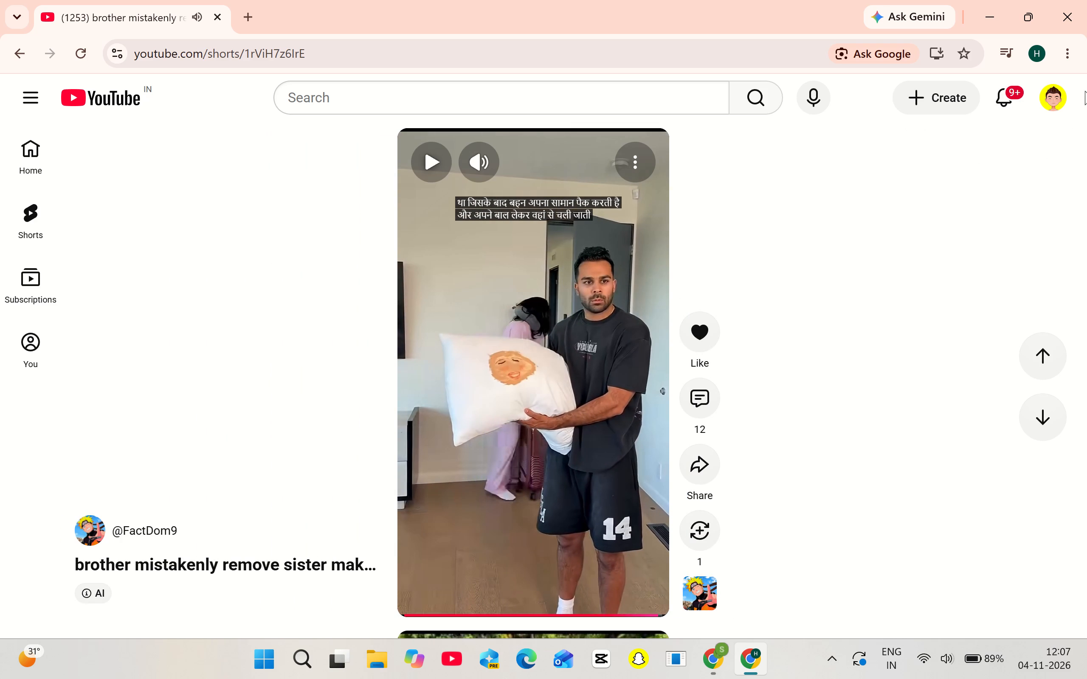
Open YouTube Studio for the signed-in channel and look over the channel dashboard.
left_click(1057, 99)
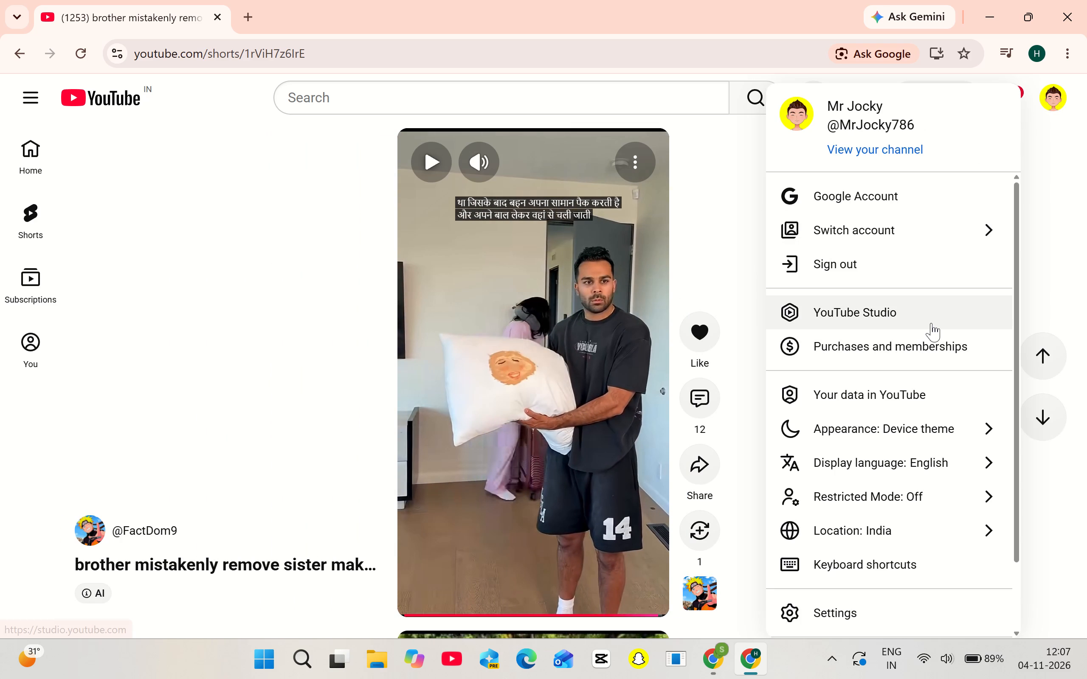
left_click(931, 323)
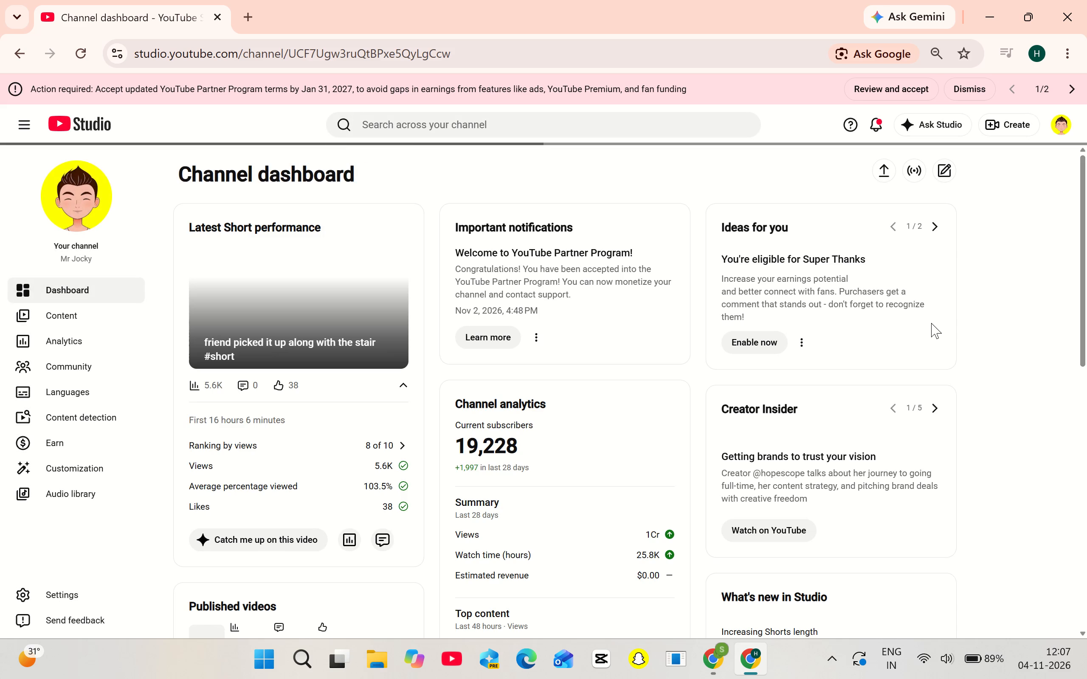
scroll(505, 412, "down", 1)
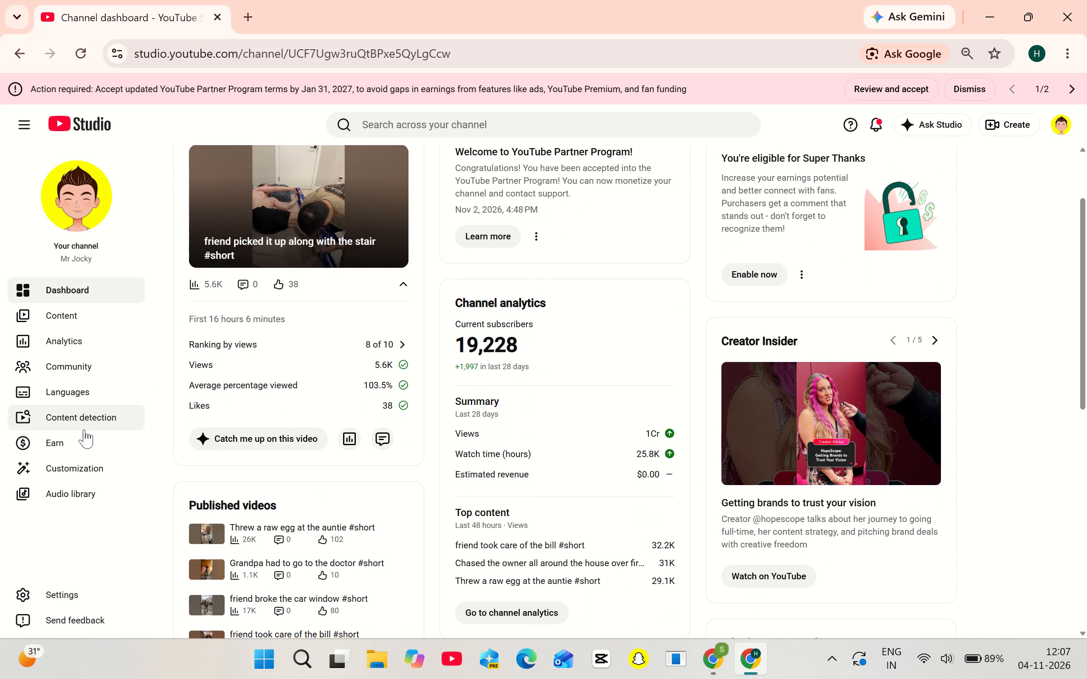
Review the channel's Earn overview, including ways to earn, payment status and partner program options.
left_click(85, 442)
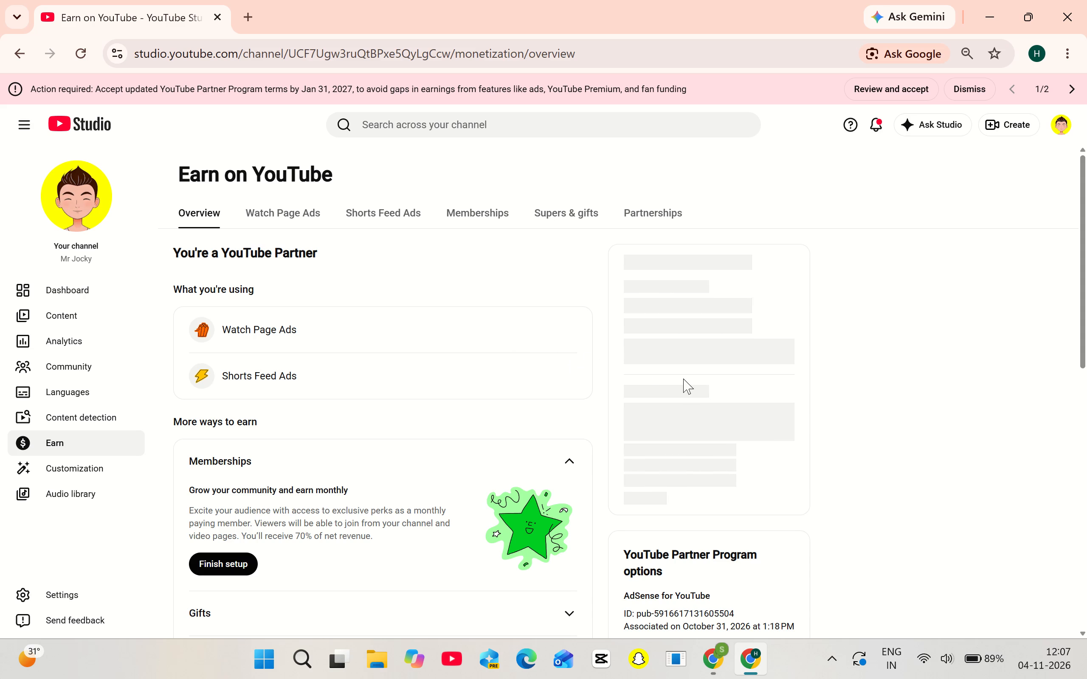
scroll(712, 218, "down", 4)
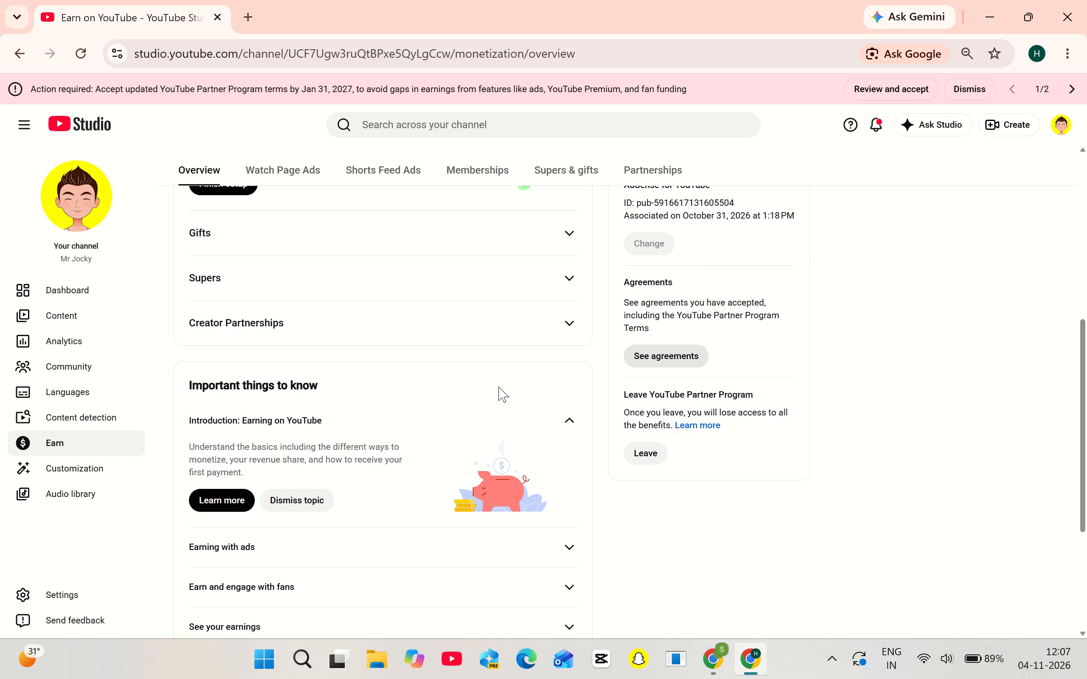
scroll(498, 387, "down", 4)
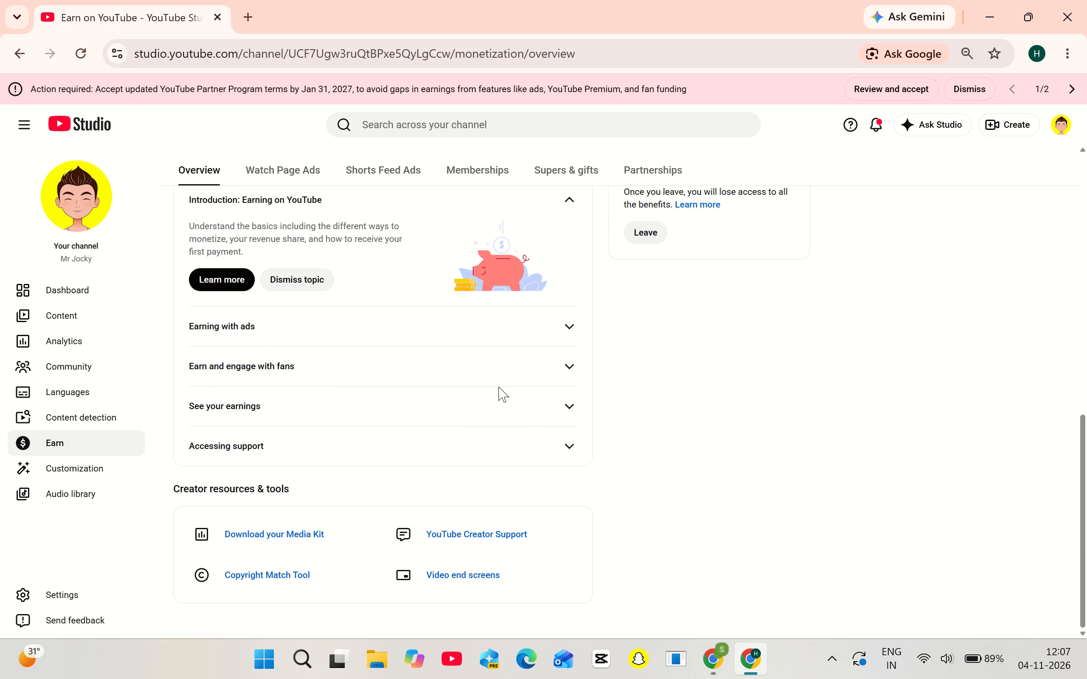
scroll(498, 387, "up", 8)
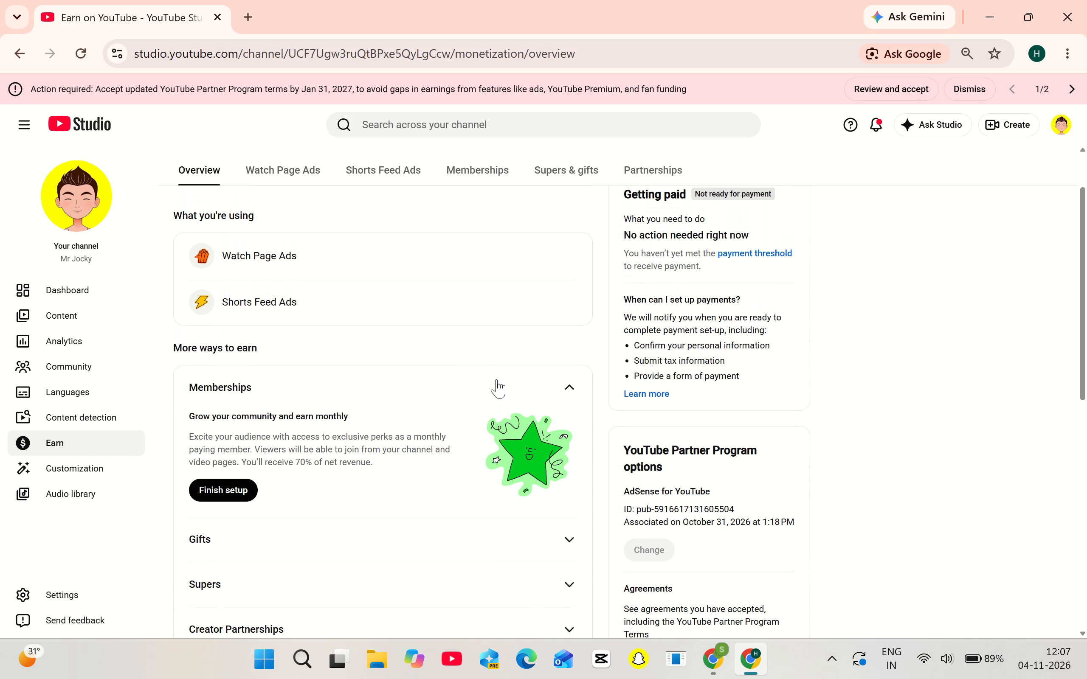
View the Shorts Feed Ads monetization details and examine their revenue analytics for the last 28 days.
left_click(457, 370)
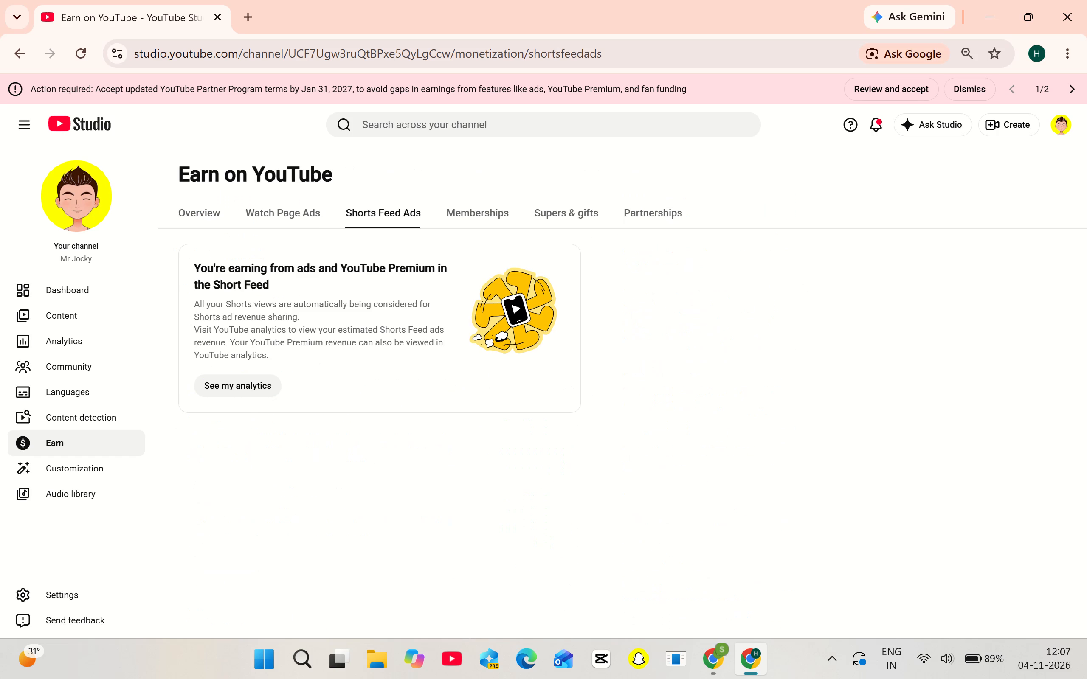
left_click(243, 389)
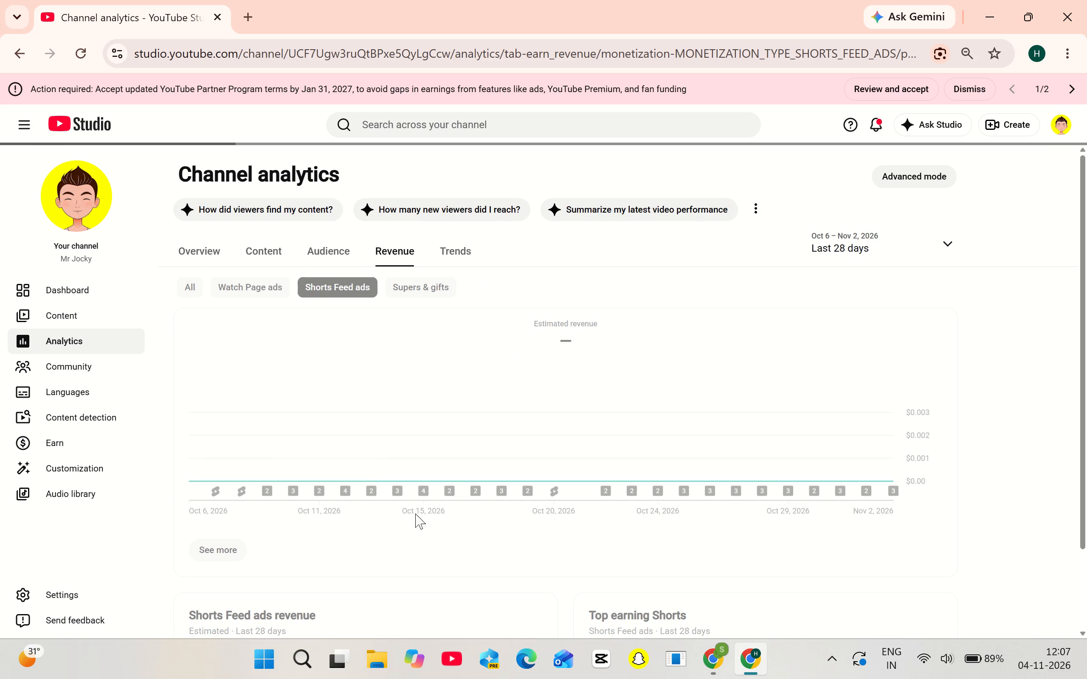
scroll(415, 513, "down", 3)
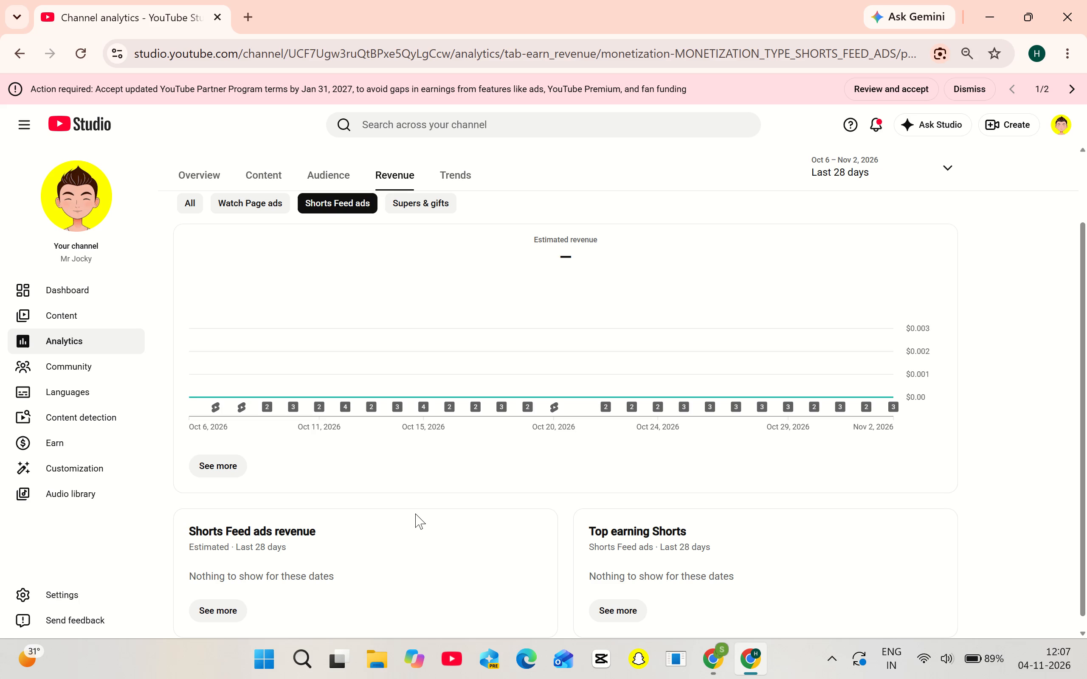
scroll(415, 513, "up", 5)
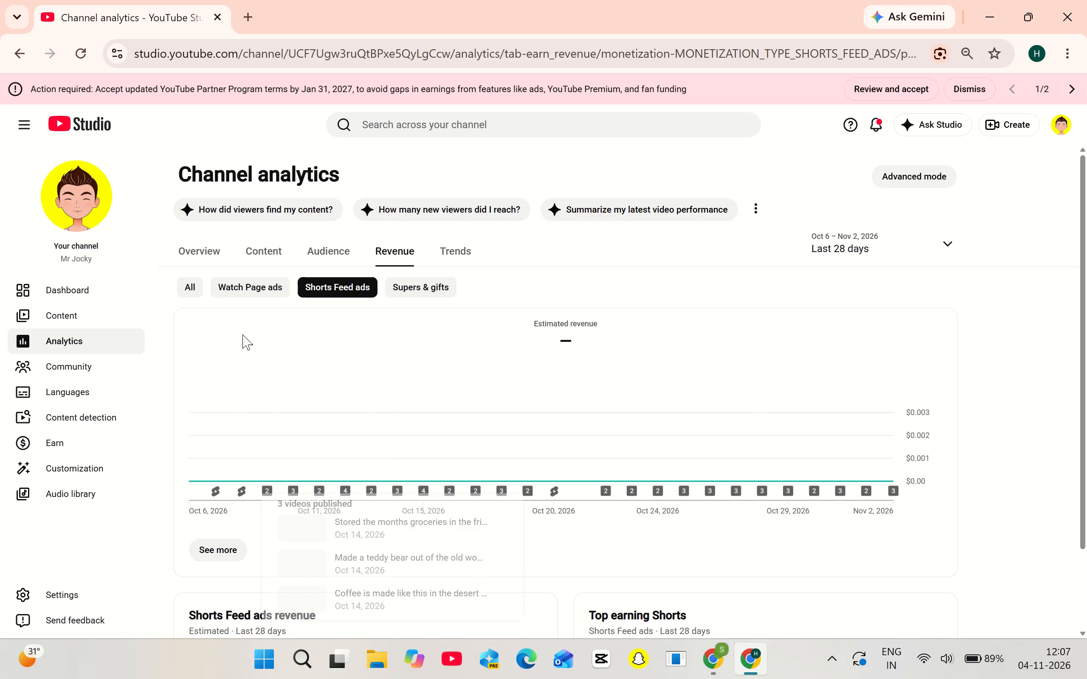
Check the channel's Audience analytics and its overall Revenue analytics, down to the monthly earnings and income sources.
left_click(320, 250)
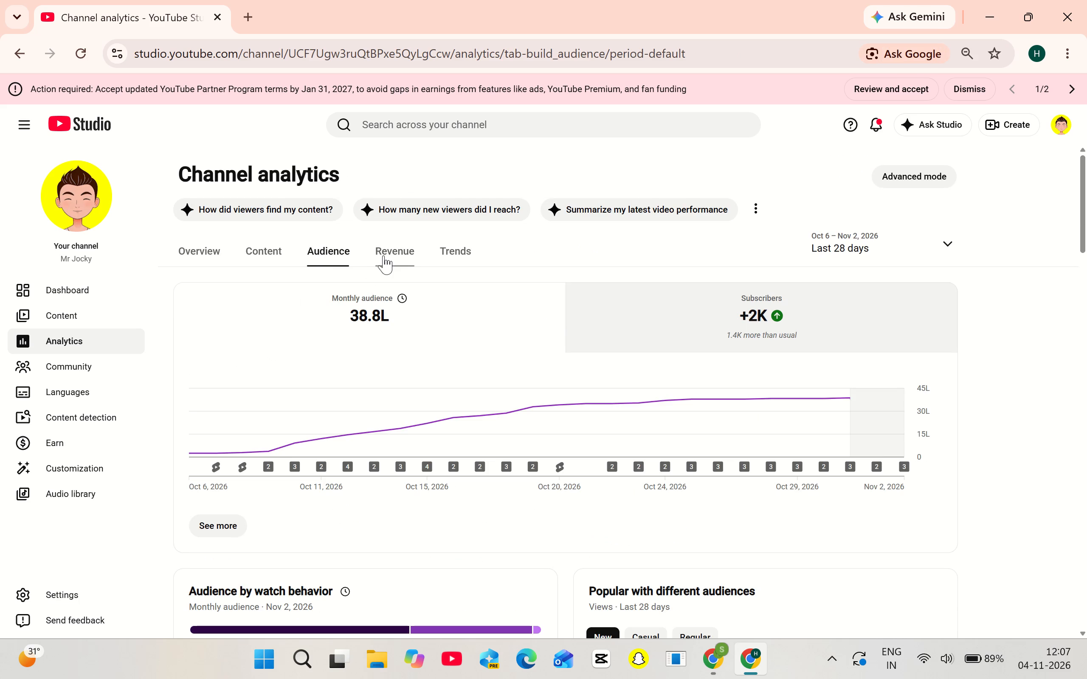
left_click(401, 258)
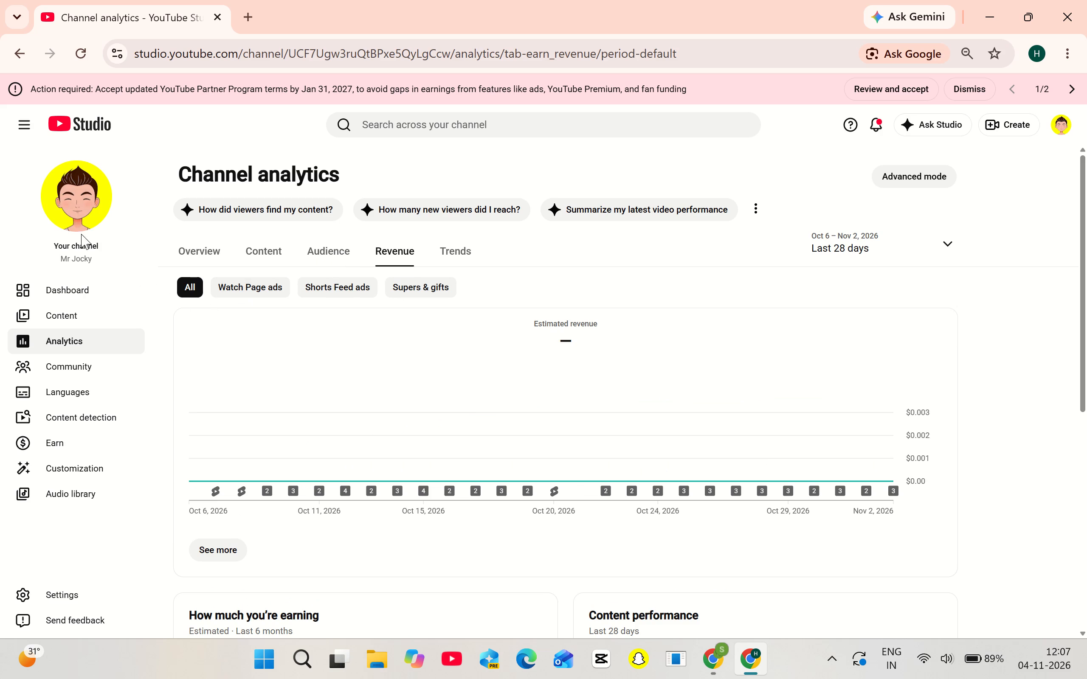
left_click(8, 57)
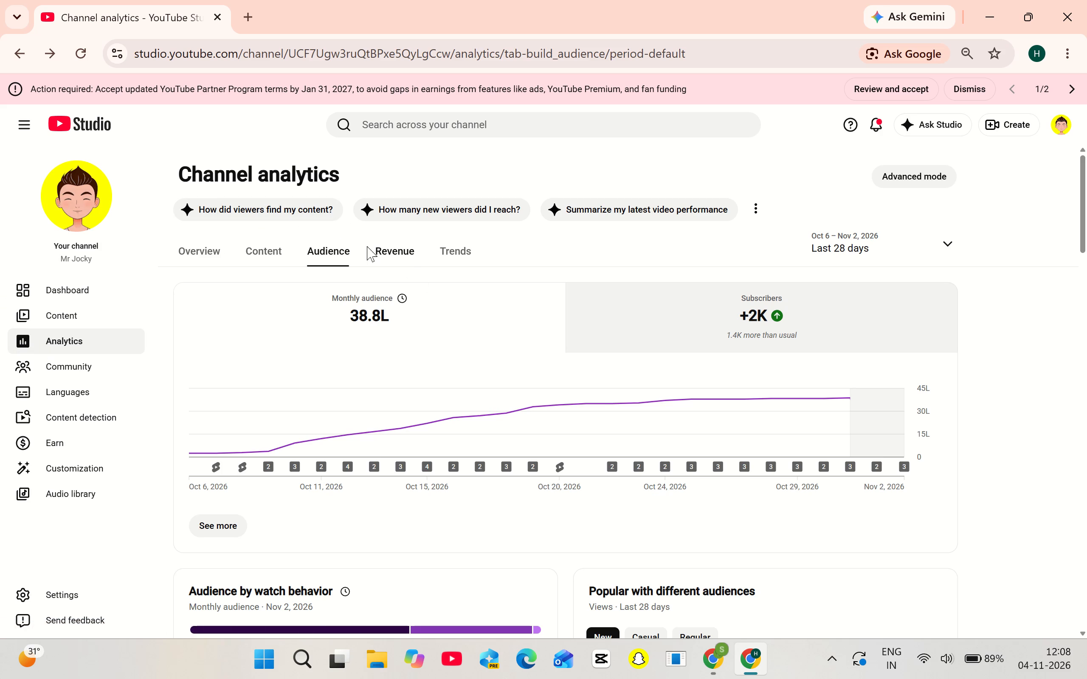
left_click(386, 244)
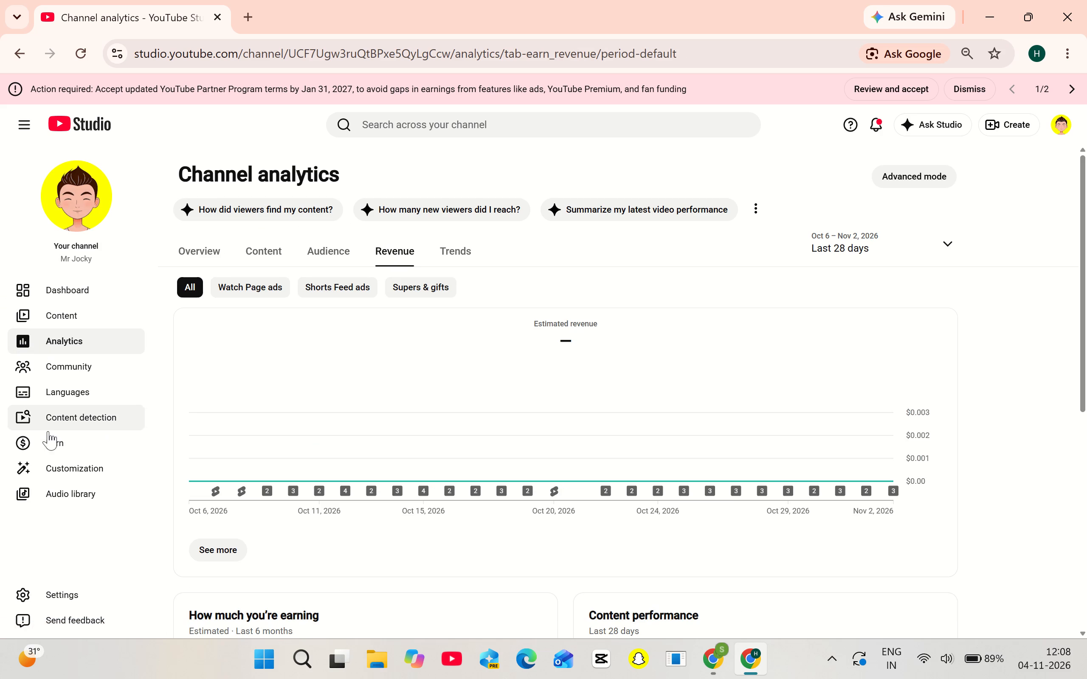
scroll(39, 417, "down", 4)
scroll(255, 418, "down", 4)
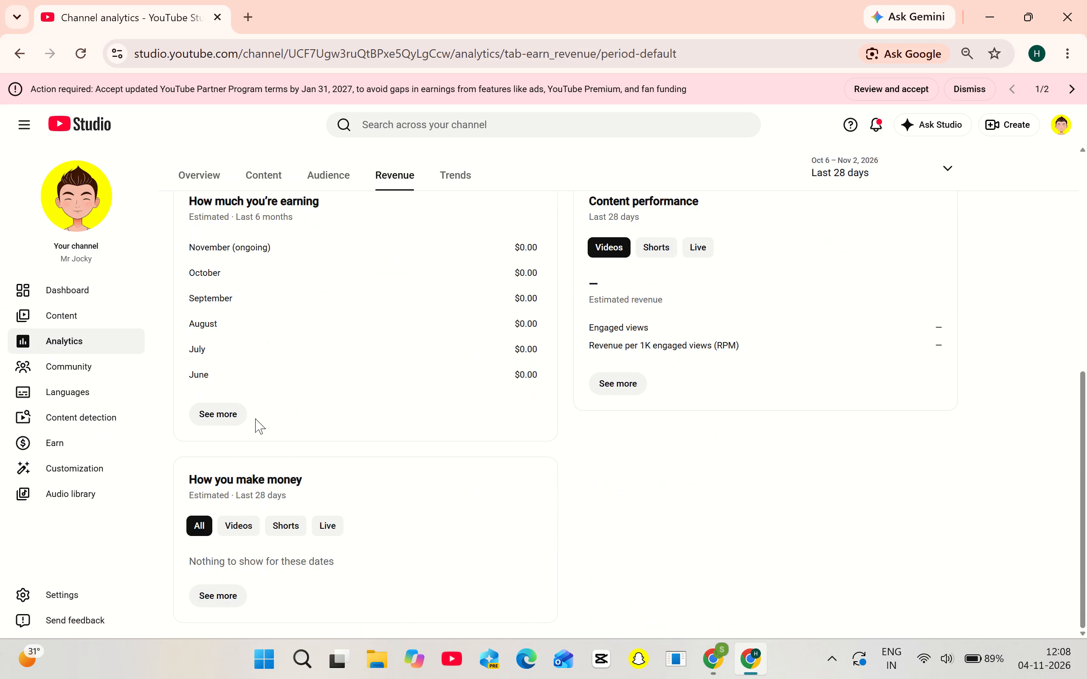
Look through the channel content, checking the Shorts list and returning to the Videos list.
left_click(87, 311)
left_click(253, 210)
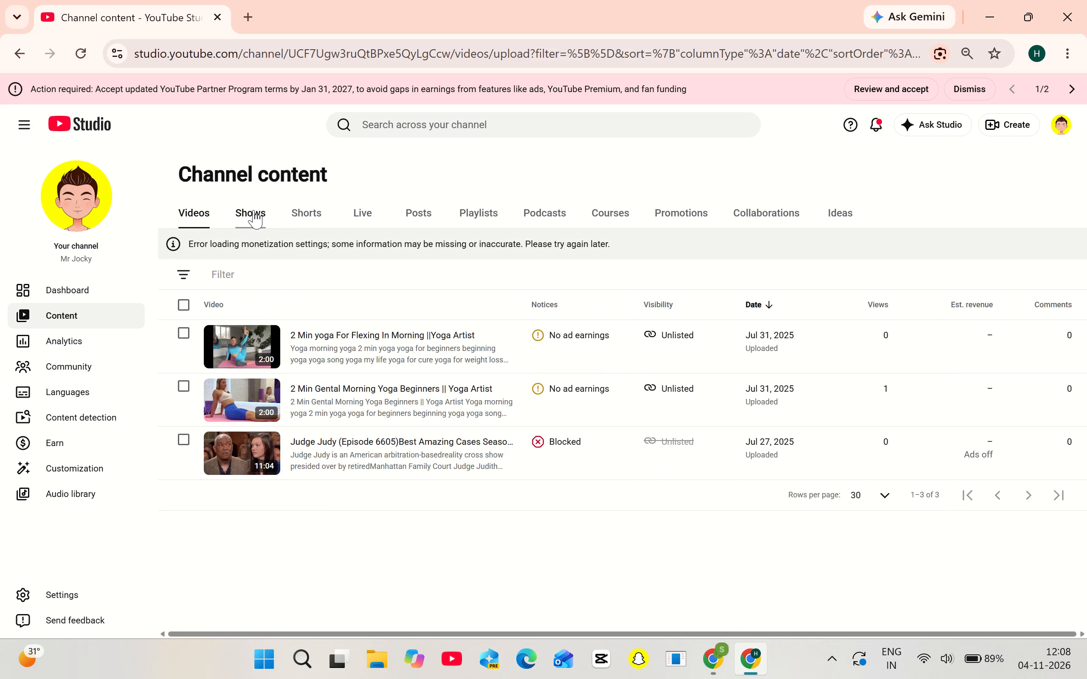
left_click(309, 216)
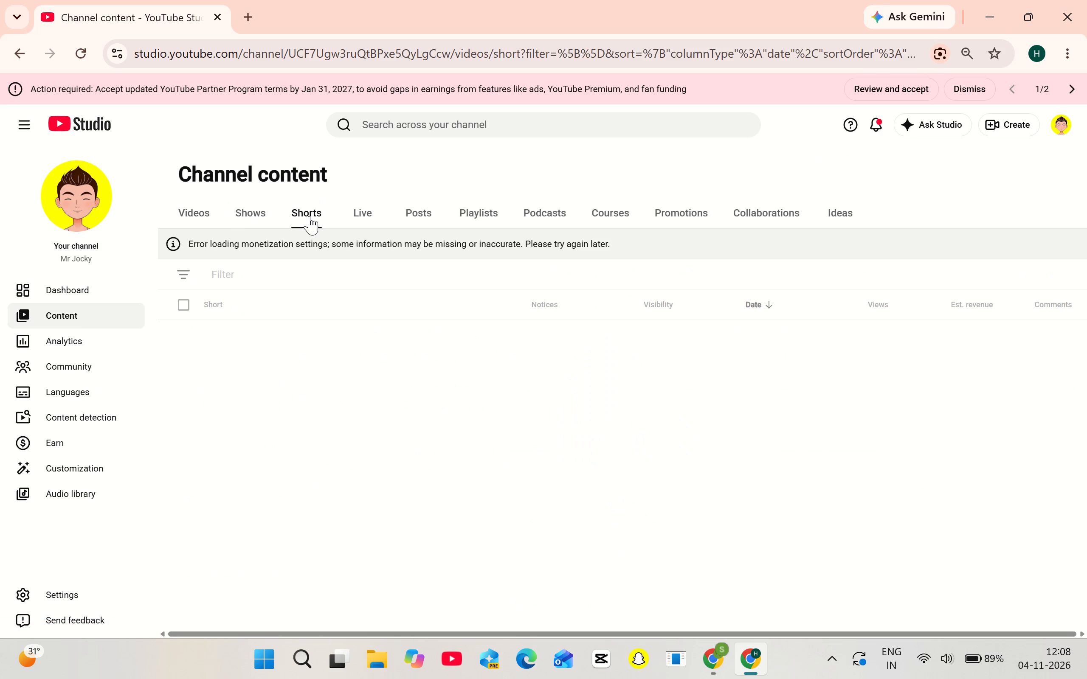
left_click(192, 205)
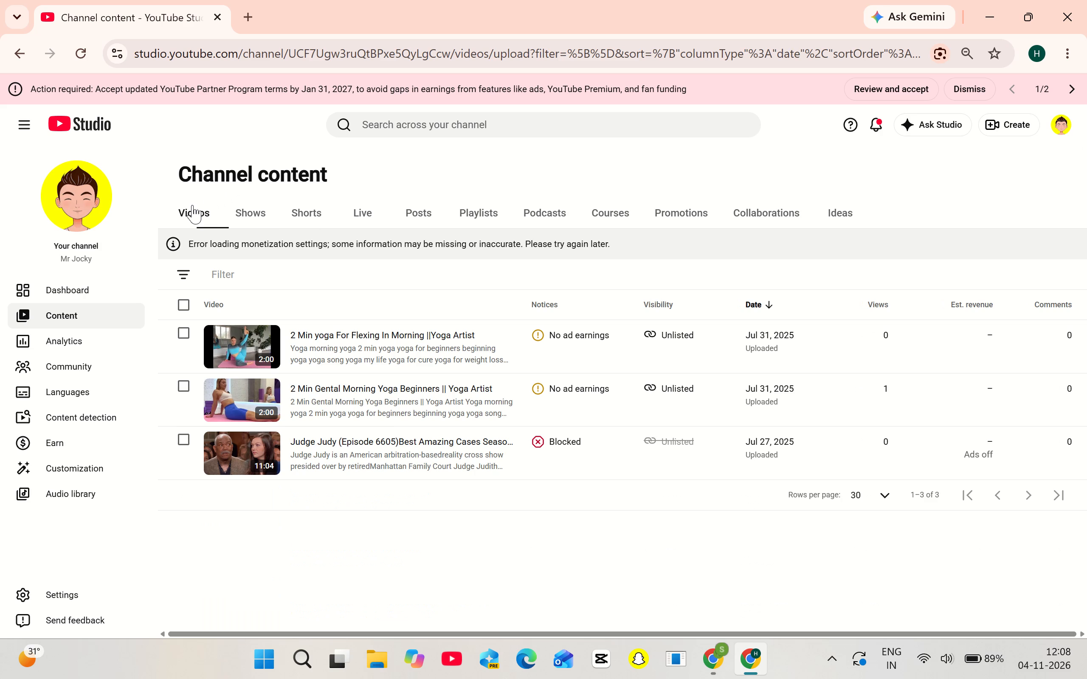
Show the channel's Shorts list and sort it by date with the oldest Shorts first.
left_click(295, 218)
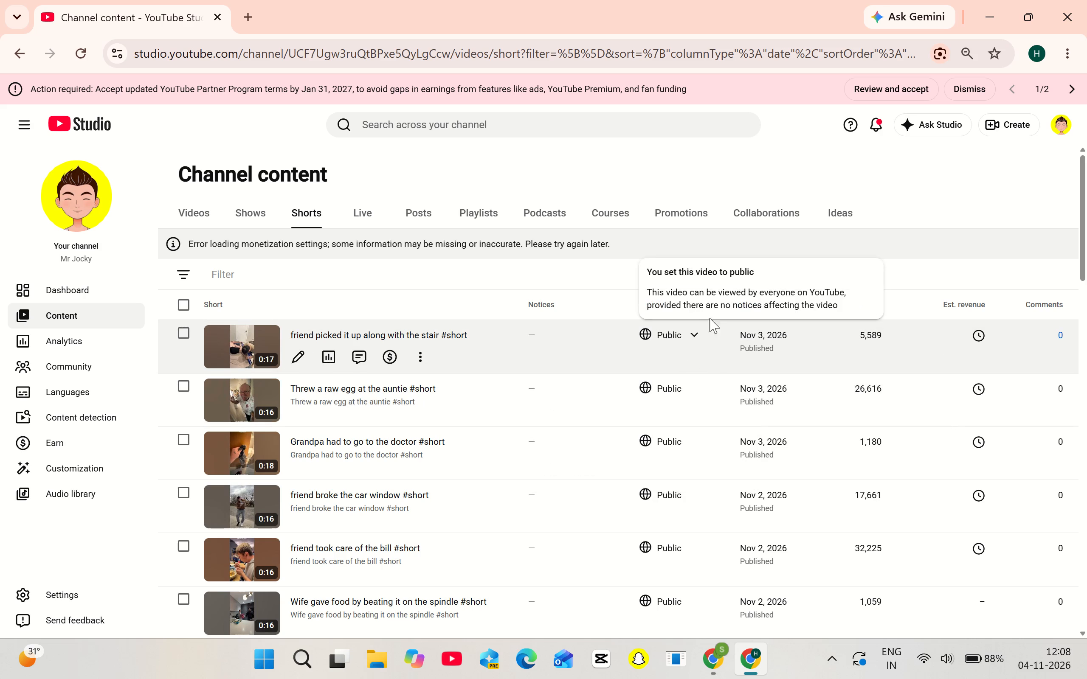
left_click(756, 304)
left_click(619, 307)
left_click(756, 308)
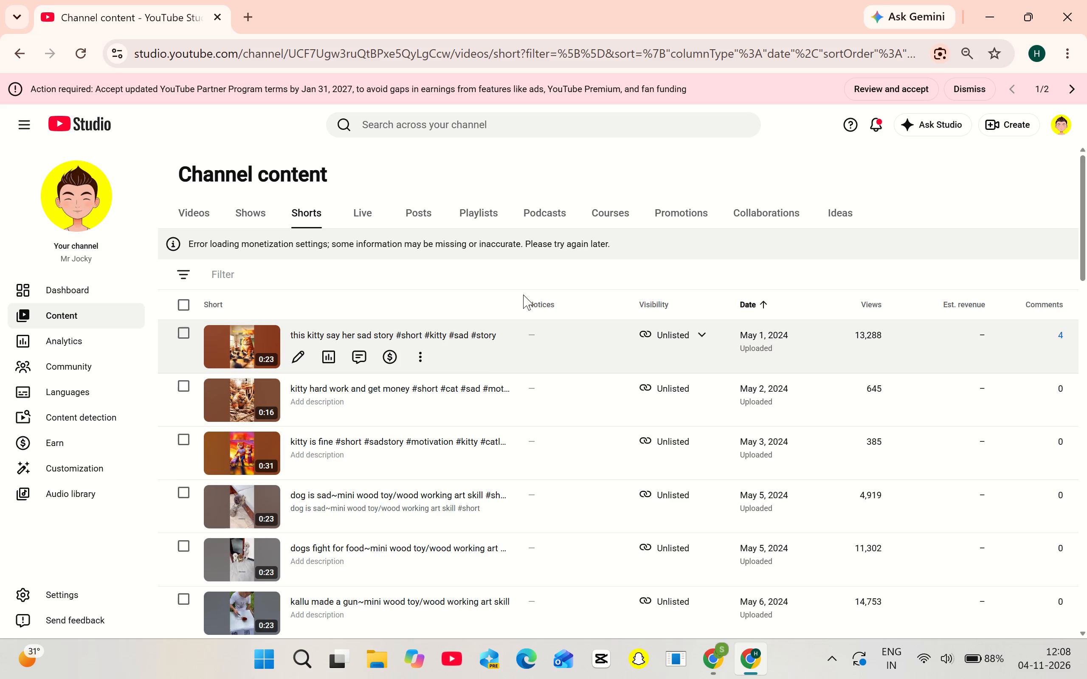
left_click(656, 297)
left_click(660, 302)
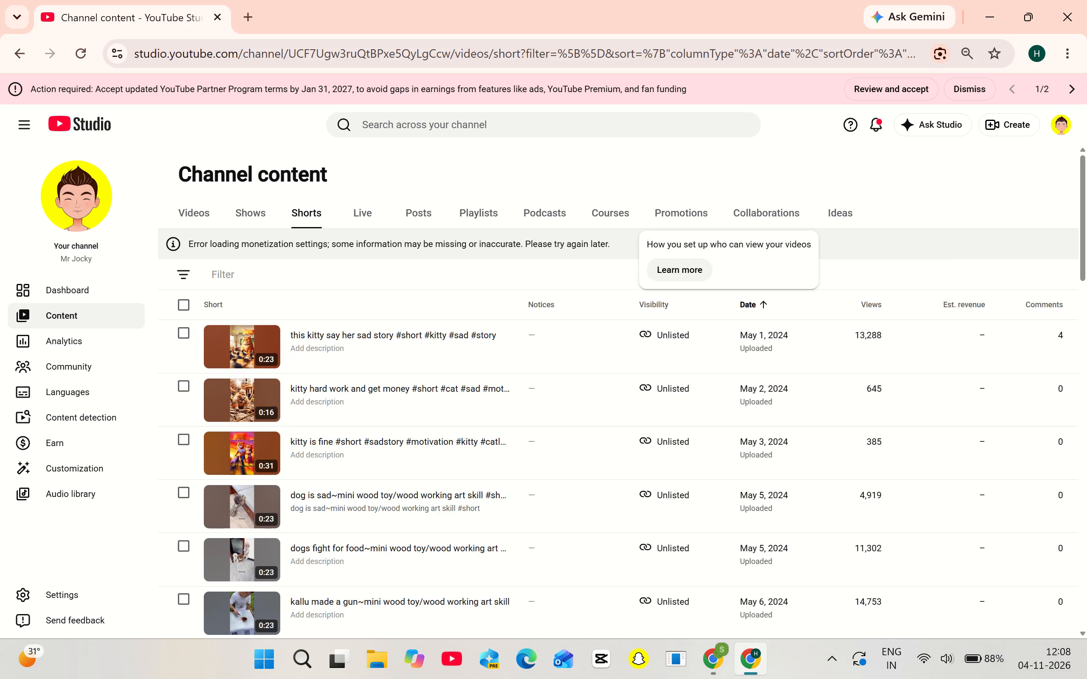
left_click(665, 313)
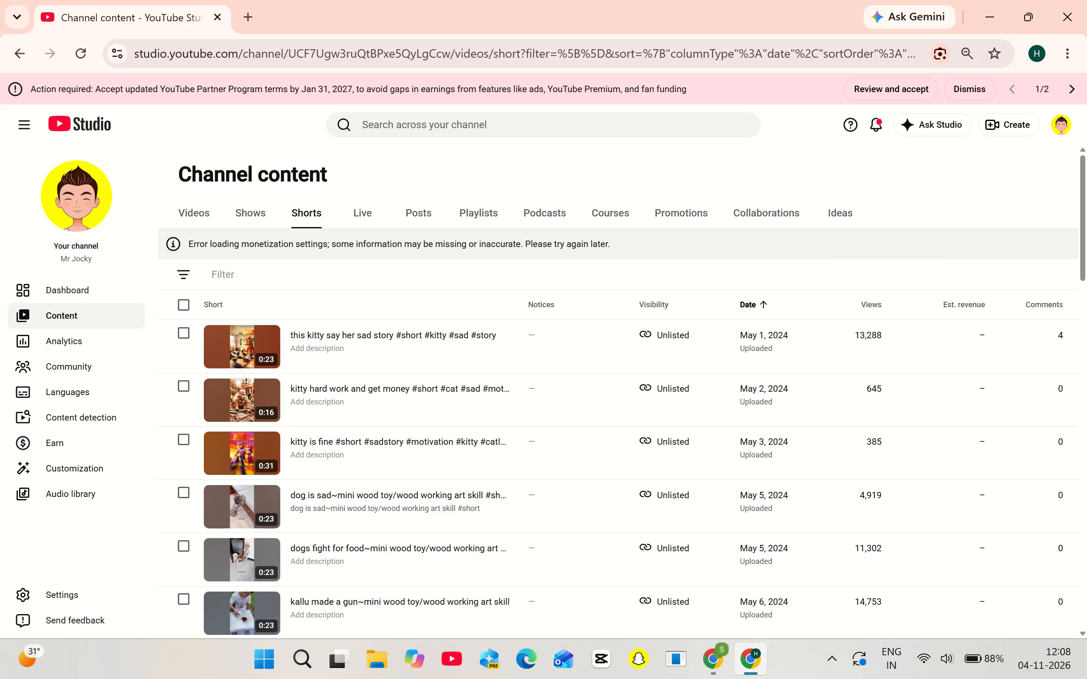
Filter the Shorts list by visibility so that it shows only Public Shorts.
left_click(184, 282)
left_click(180, 264)
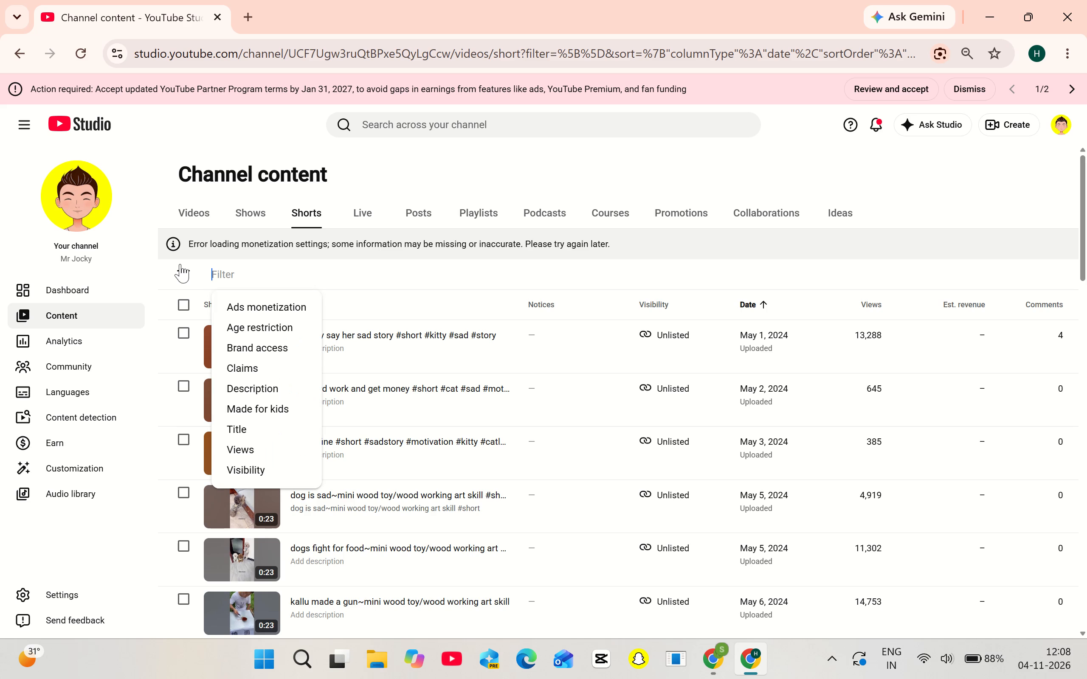
left_click(273, 465)
left_click(243, 316)
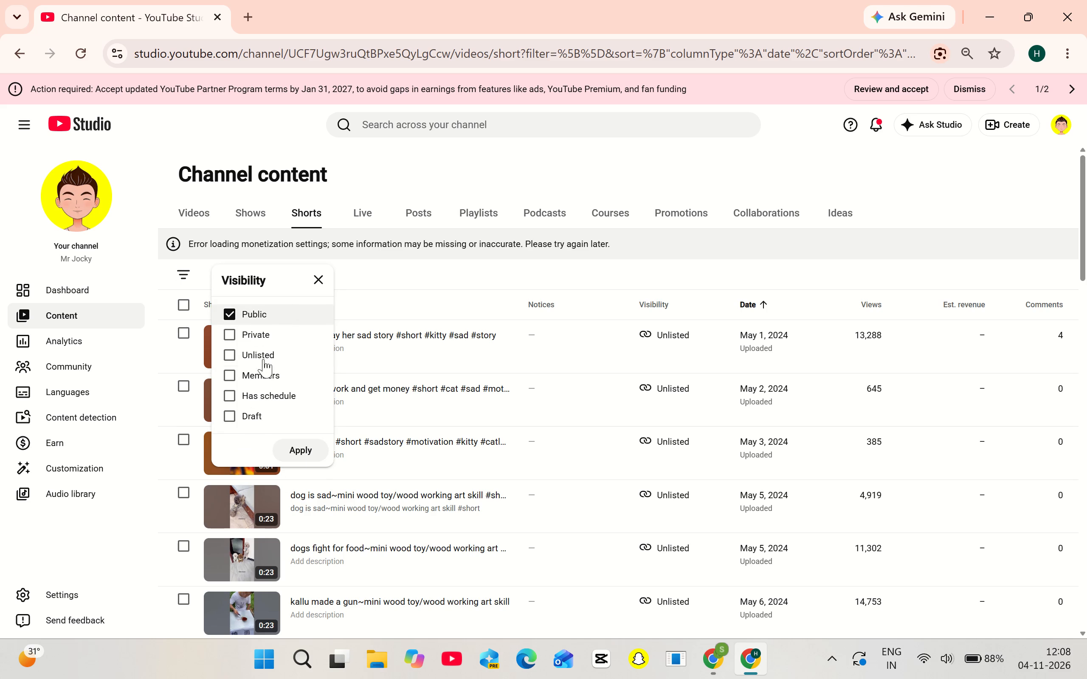
left_click(300, 447)
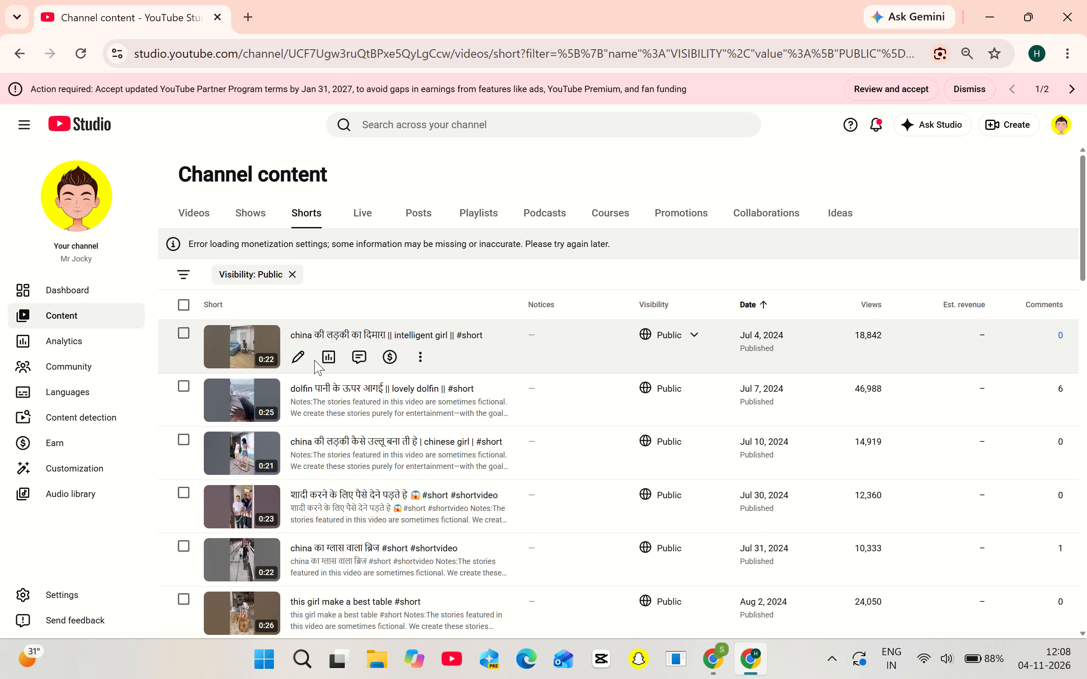
Browse the public Shorts, open the details of "gaadi ka get khul gaya", play its preview and return to the list.
scroll(310, 375, "down", 4)
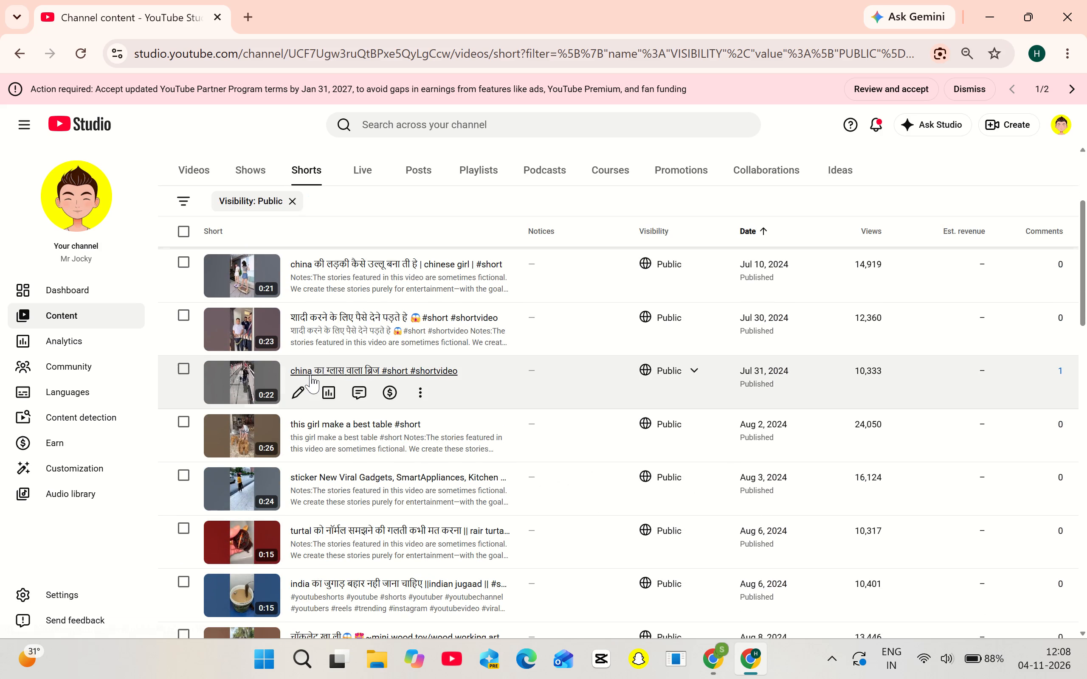
scroll(310, 375, "down", 6)
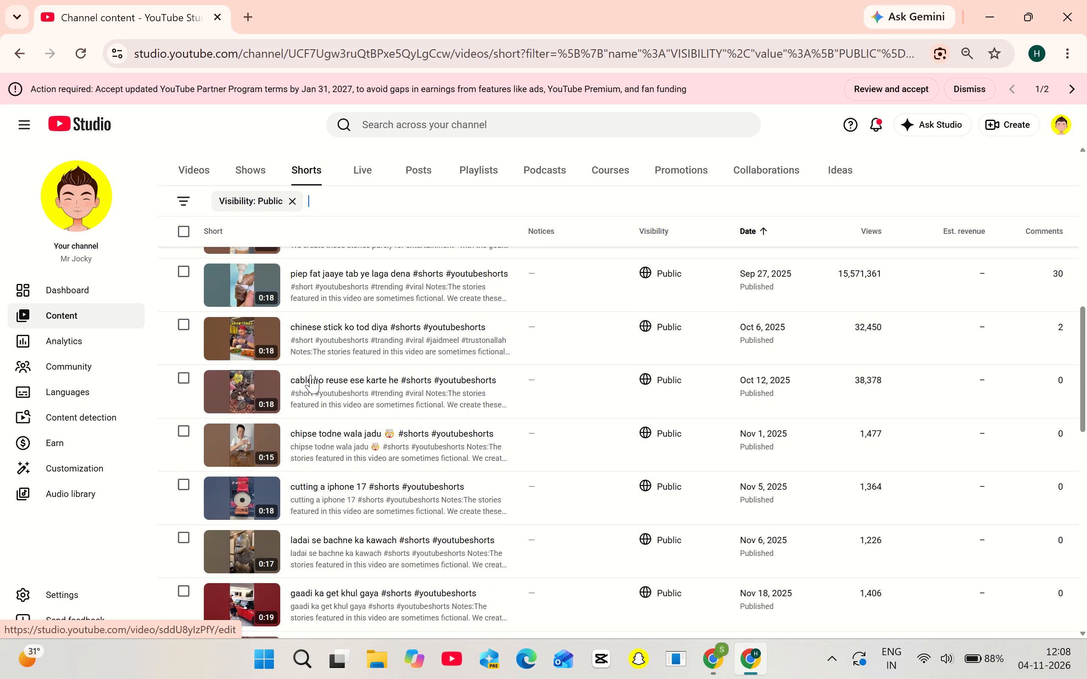
scroll(310, 375, "up", 1)
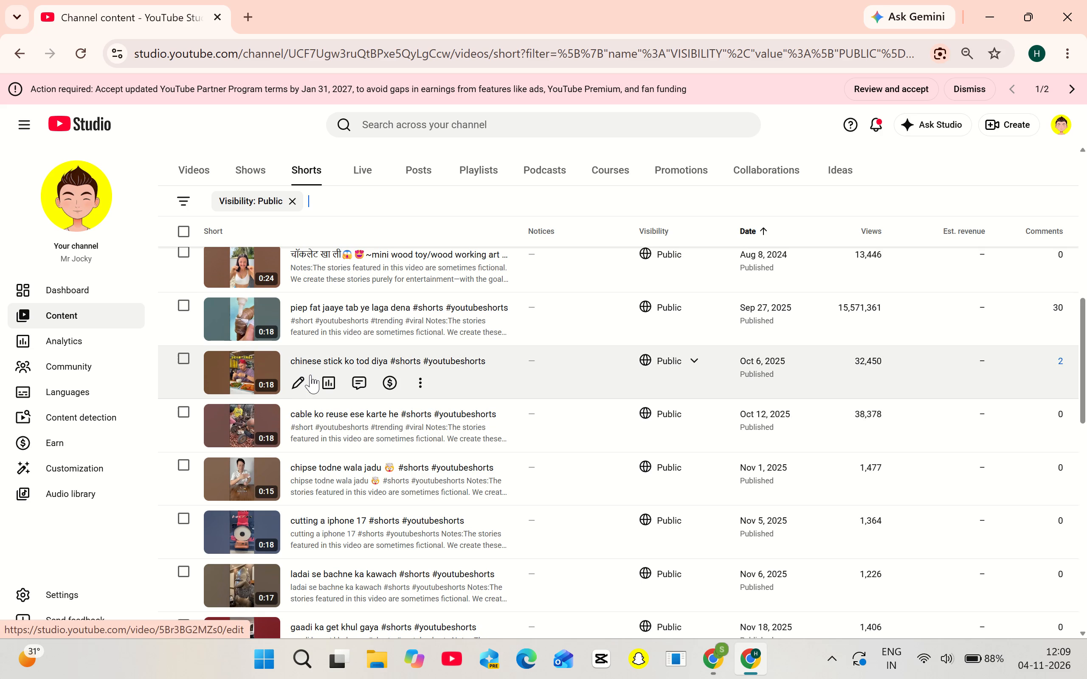
scroll(310, 375, "down", 1)
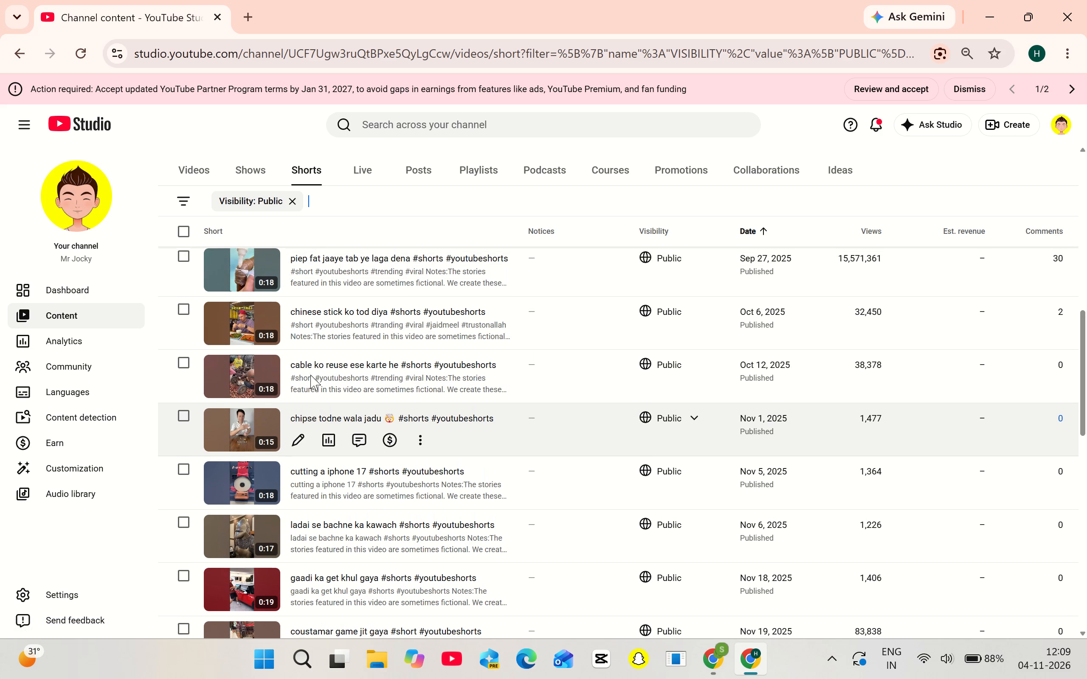
scroll(312, 497, "down", 1)
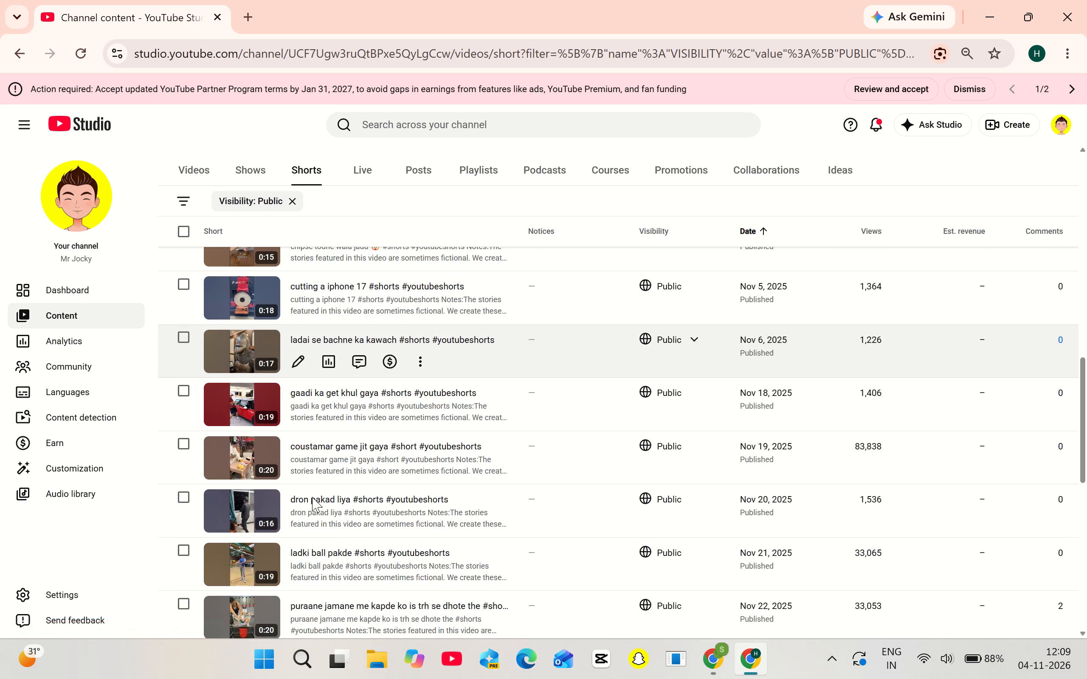
scroll(312, 497, "down", 1)
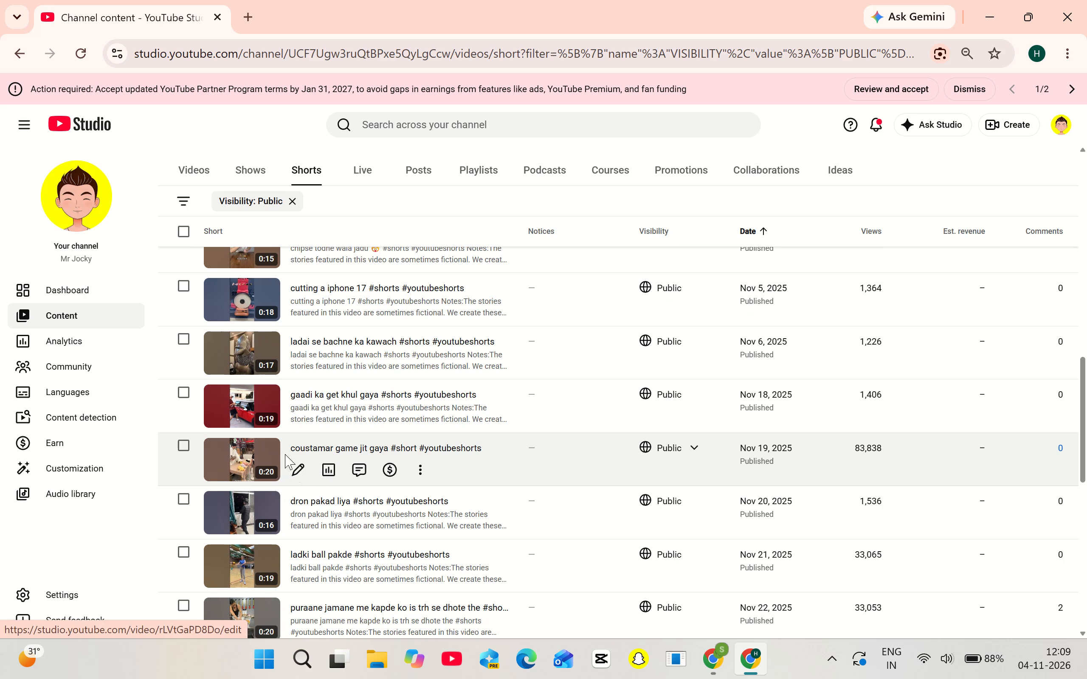
left_click(259, 412)
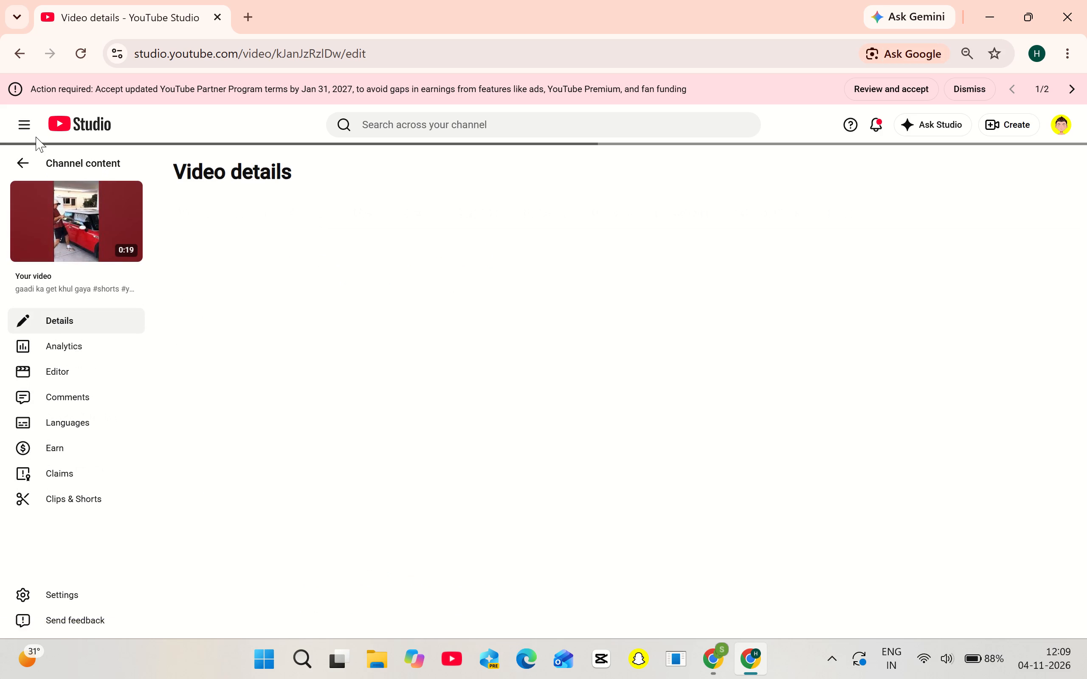
left_click(734, 363)
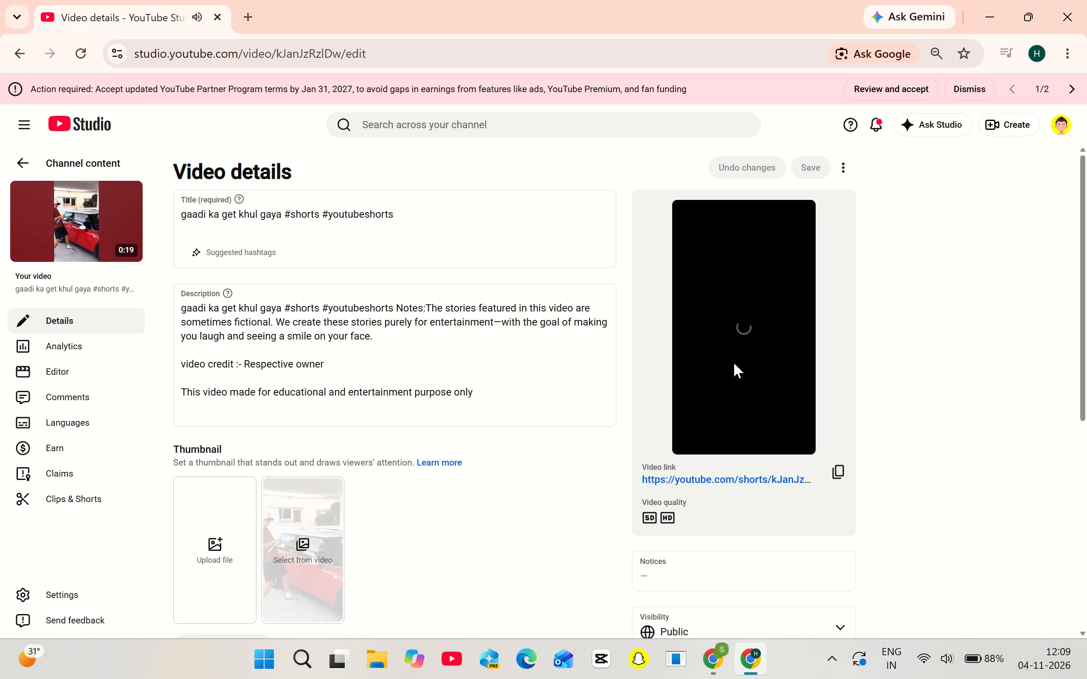
left_click(676, 275)
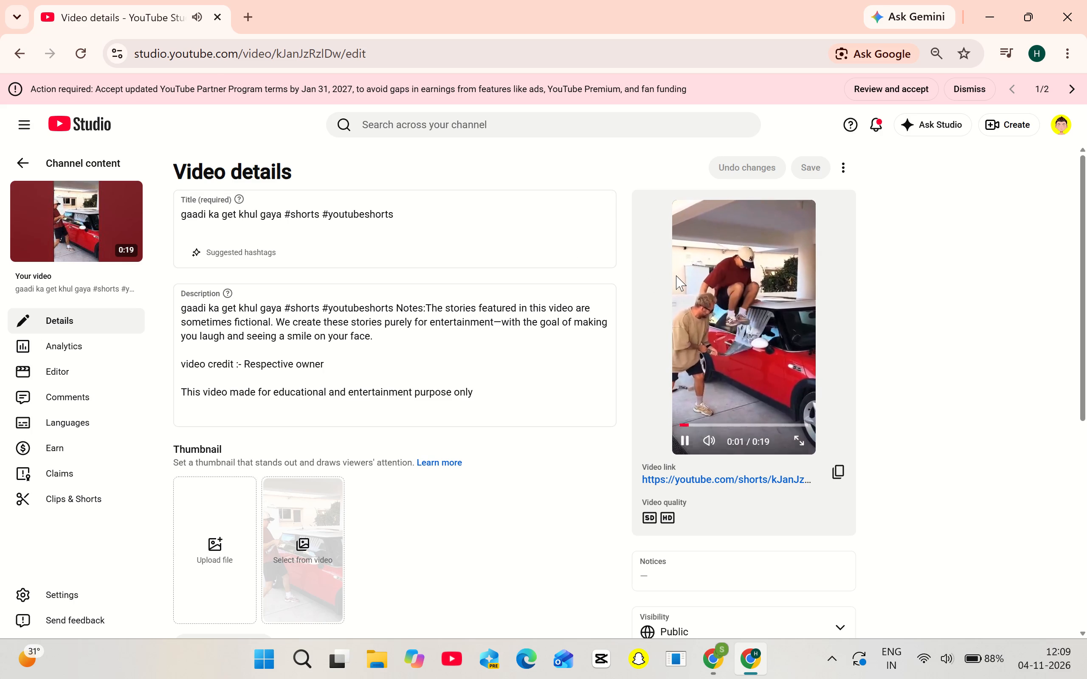
left_click(30, 43)
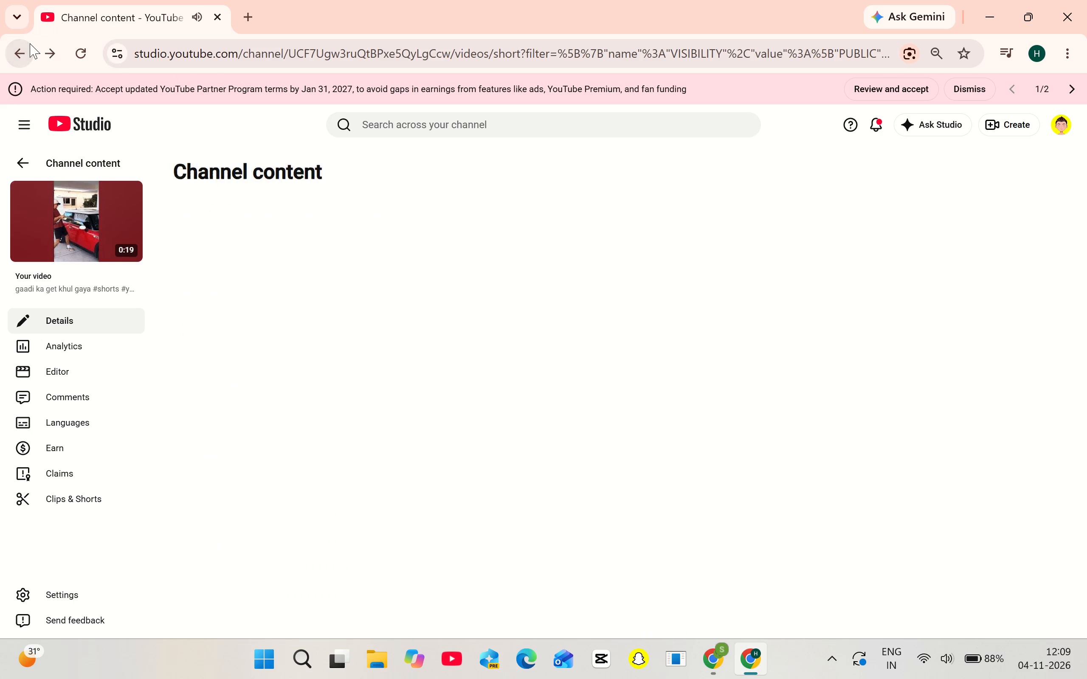
Look through the first page of public Shorts down to its last entry, checking dates and views.
scroll(257, 482, "down", 4)
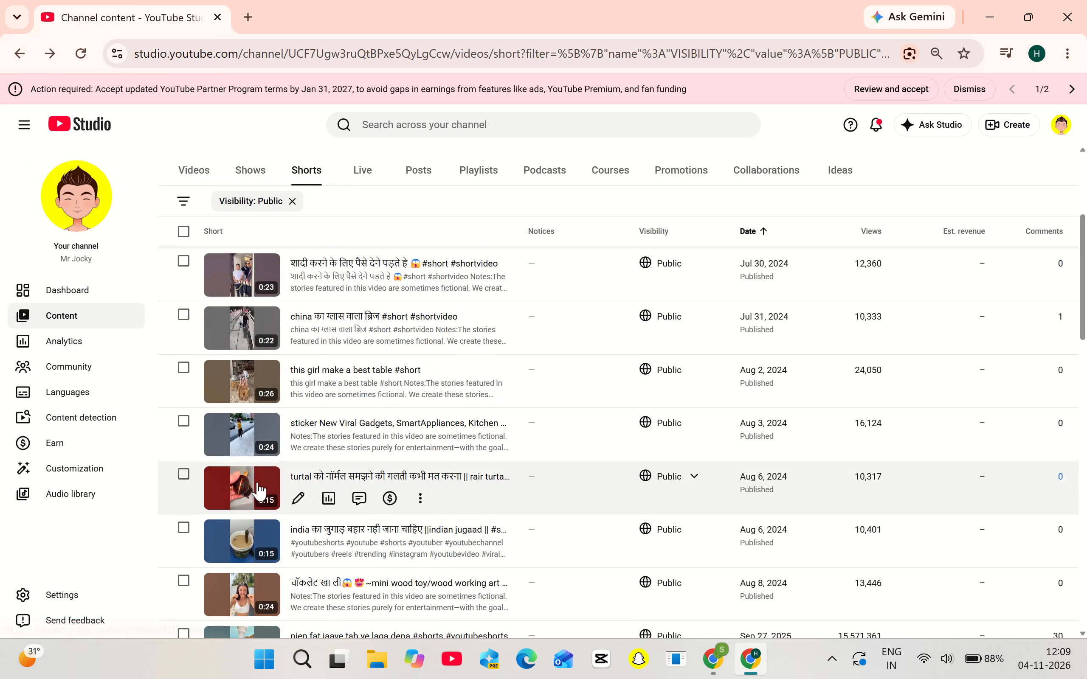
scroll(257, 482, "down", 9)
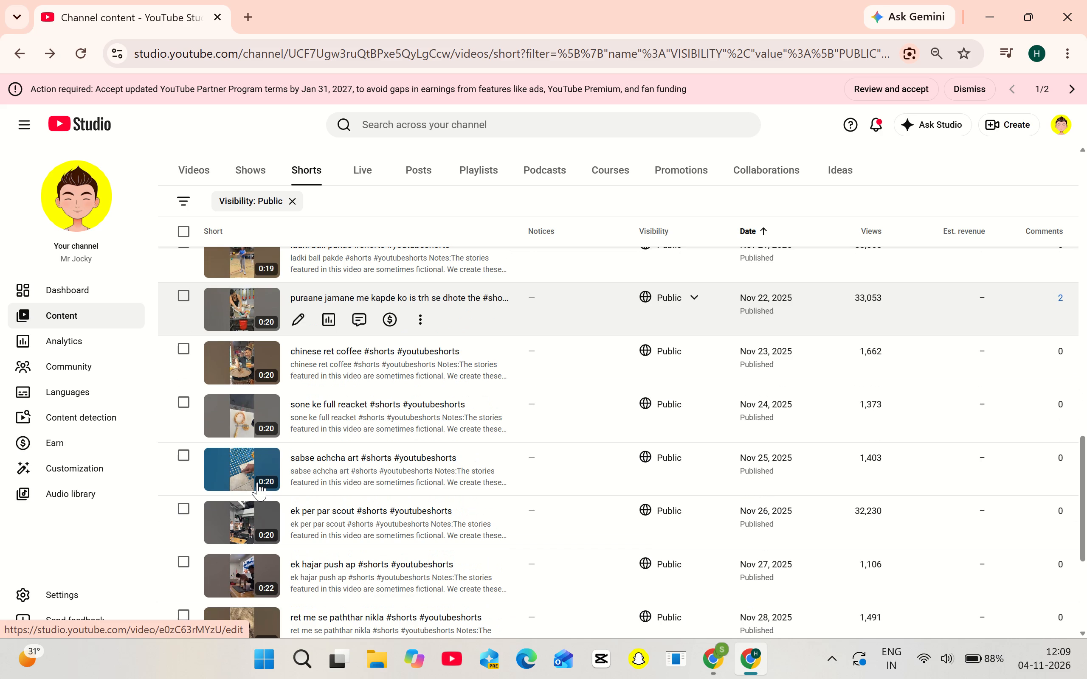
scroll(257, 482, "down", 4)
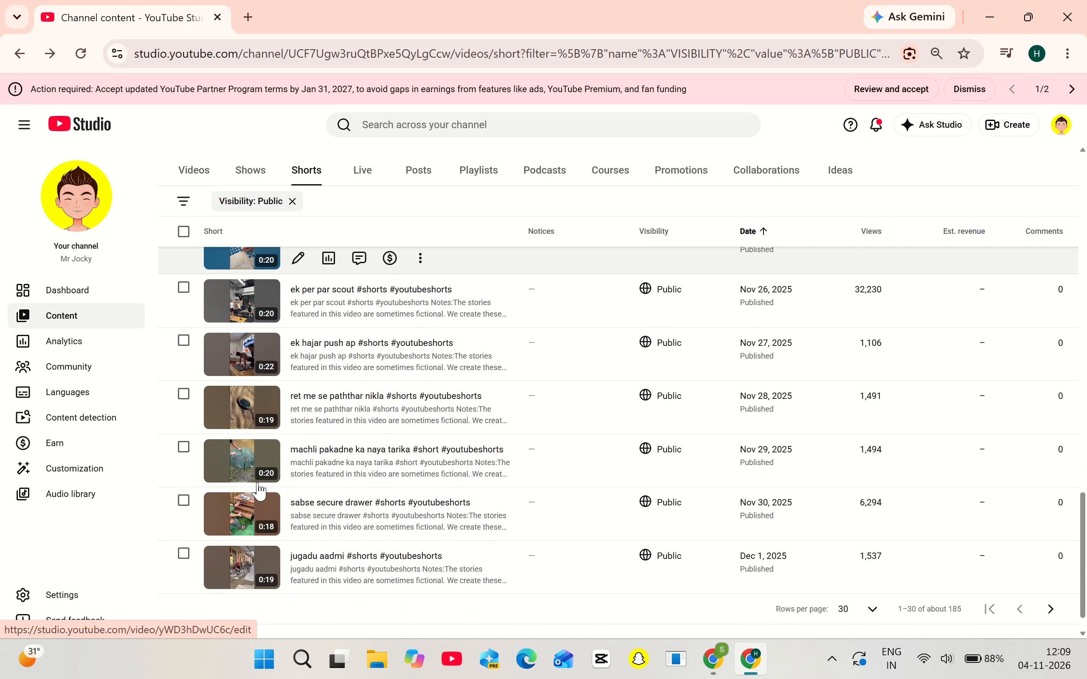
scroll(298, 416, "up", 14)
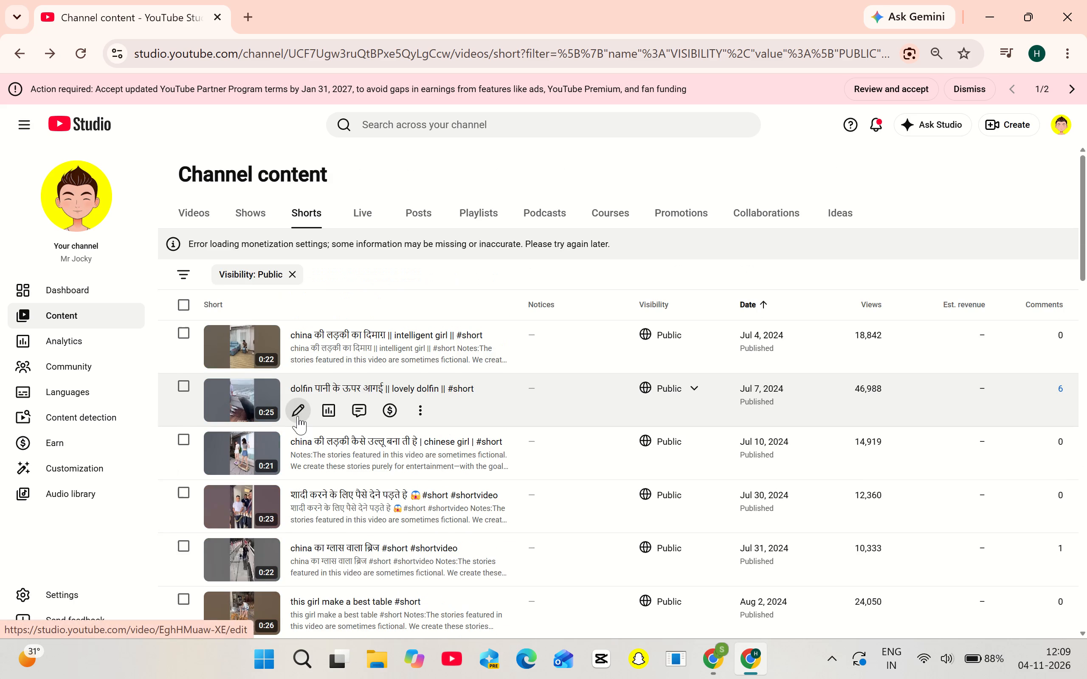
Select all 30 public Shorts on the first page, bulk-change their visibility to Unlisted, accept the implications and clear the selection.
left_click(186, 301)
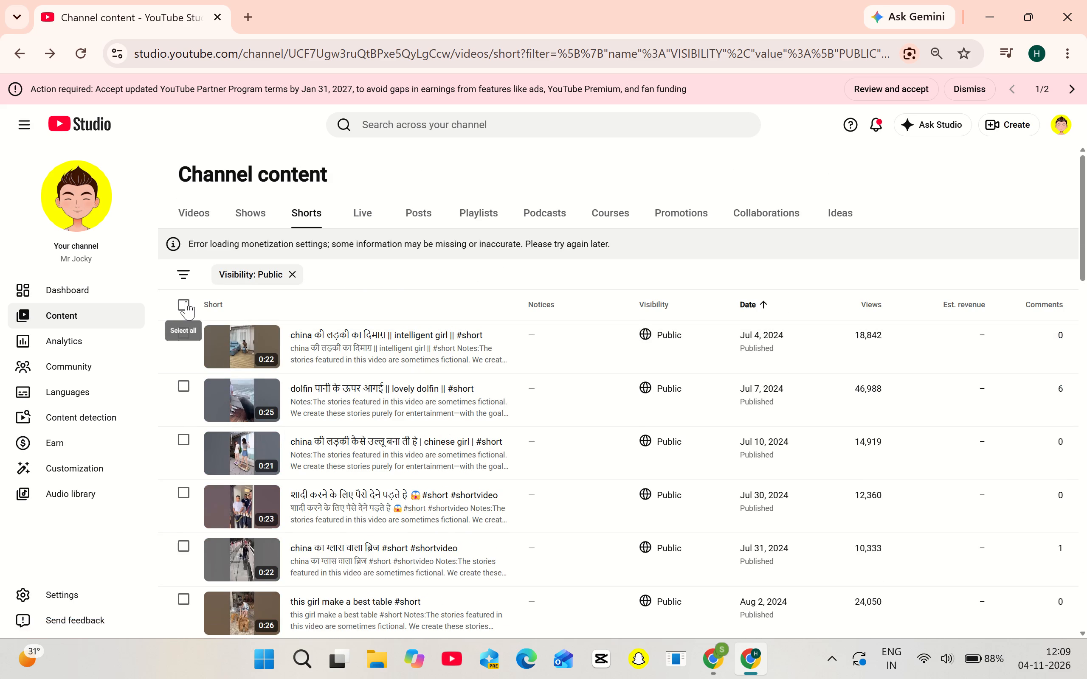
scroll(370, 384, "down", 12)
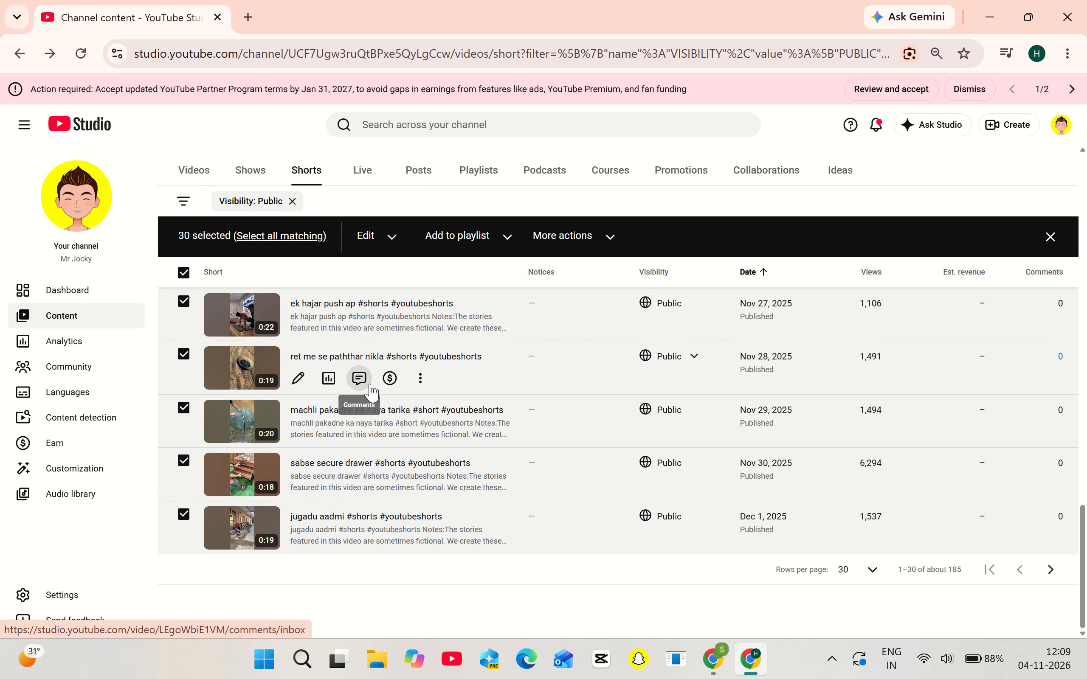
left_click(394, 238)
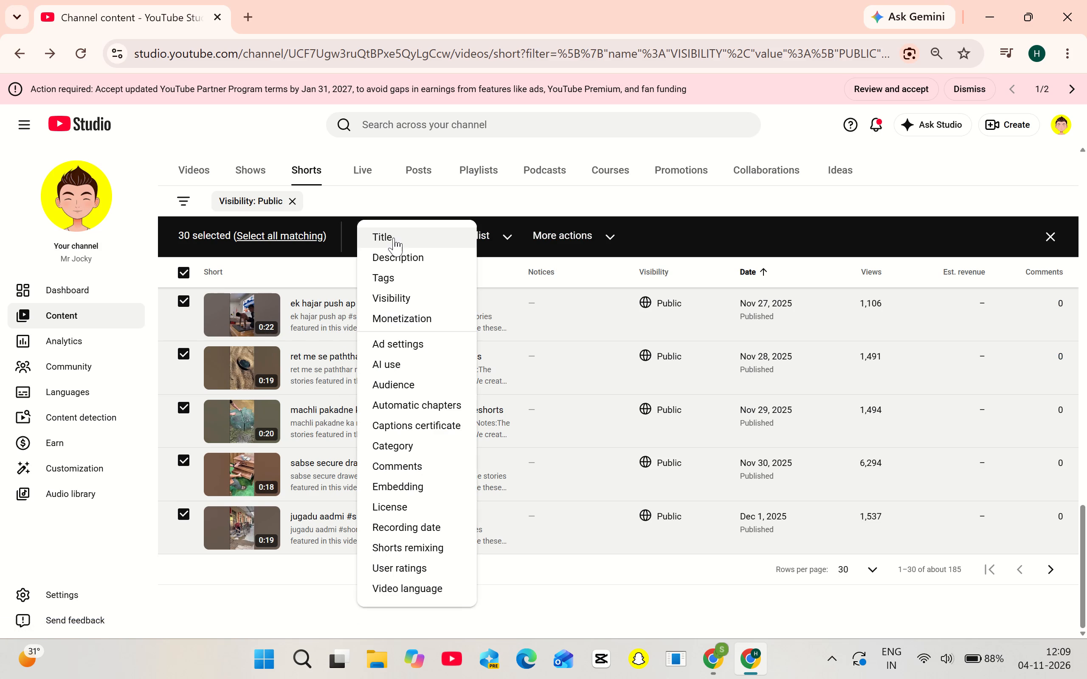
left_click(429, 294)
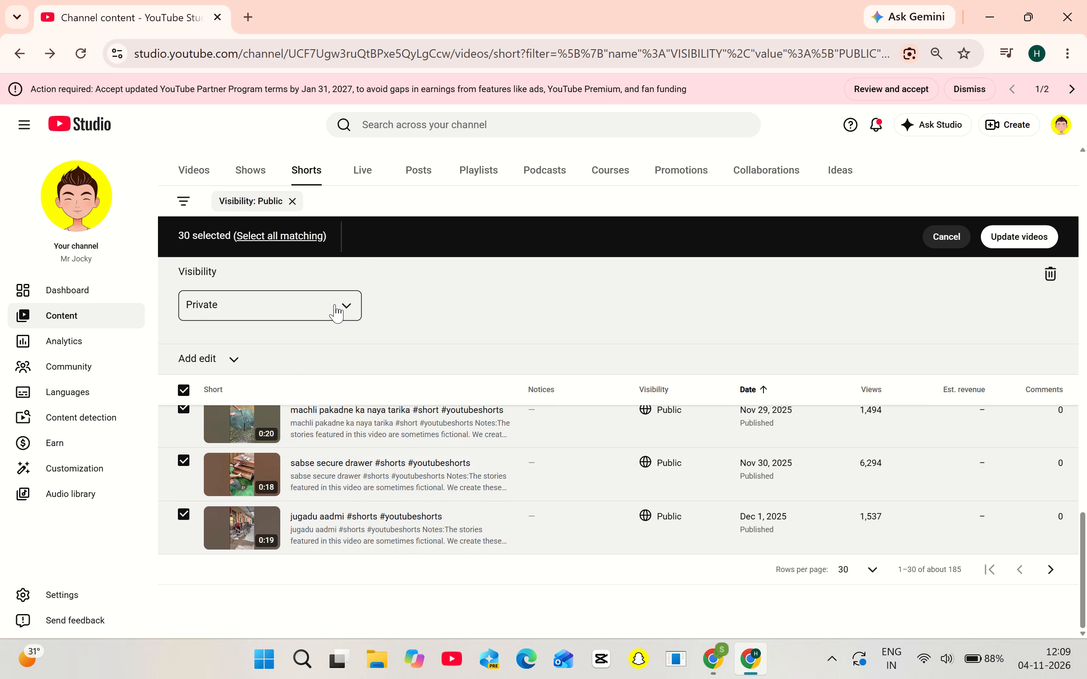
left_click(335, 304)
left_click(323, 337)
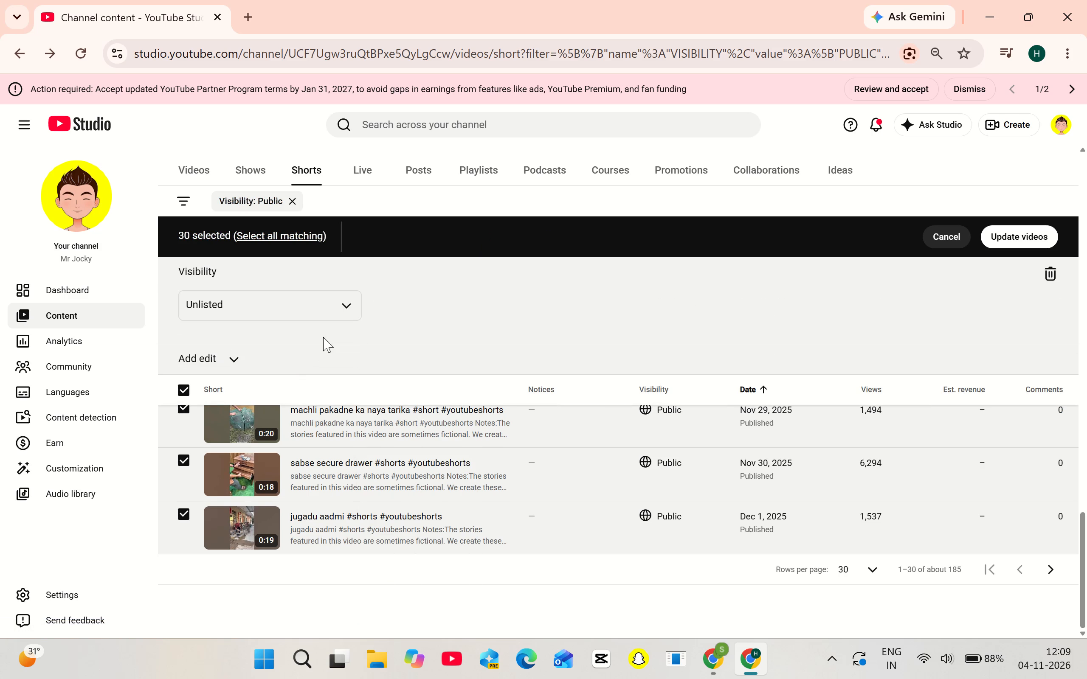
left_click(1017, 236)
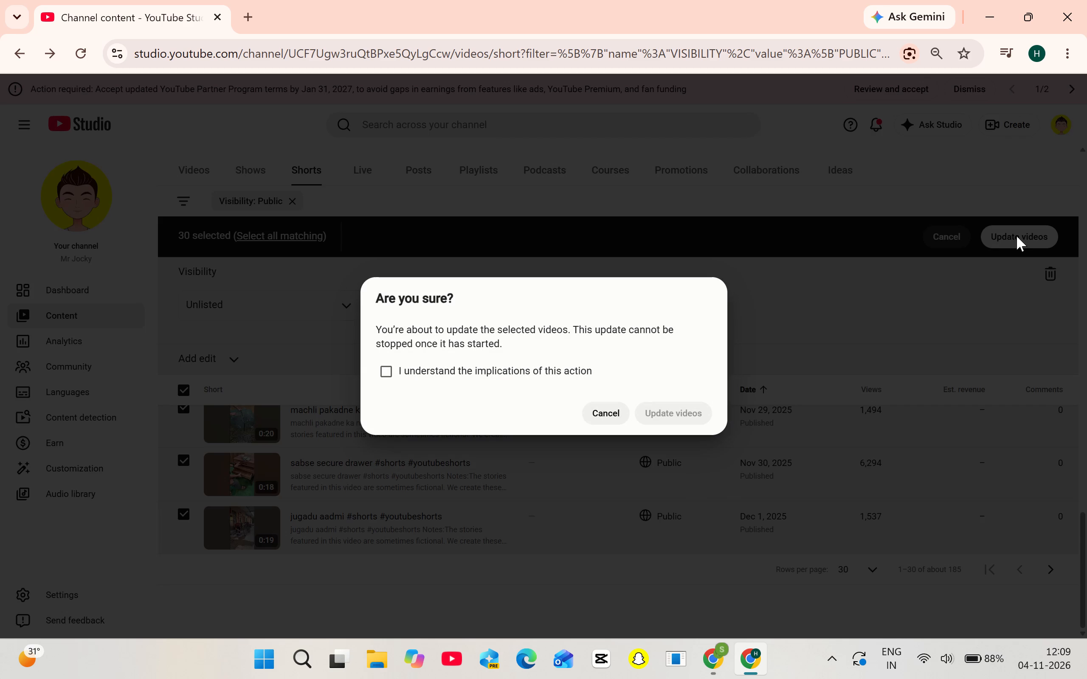
left_click(380, 362)
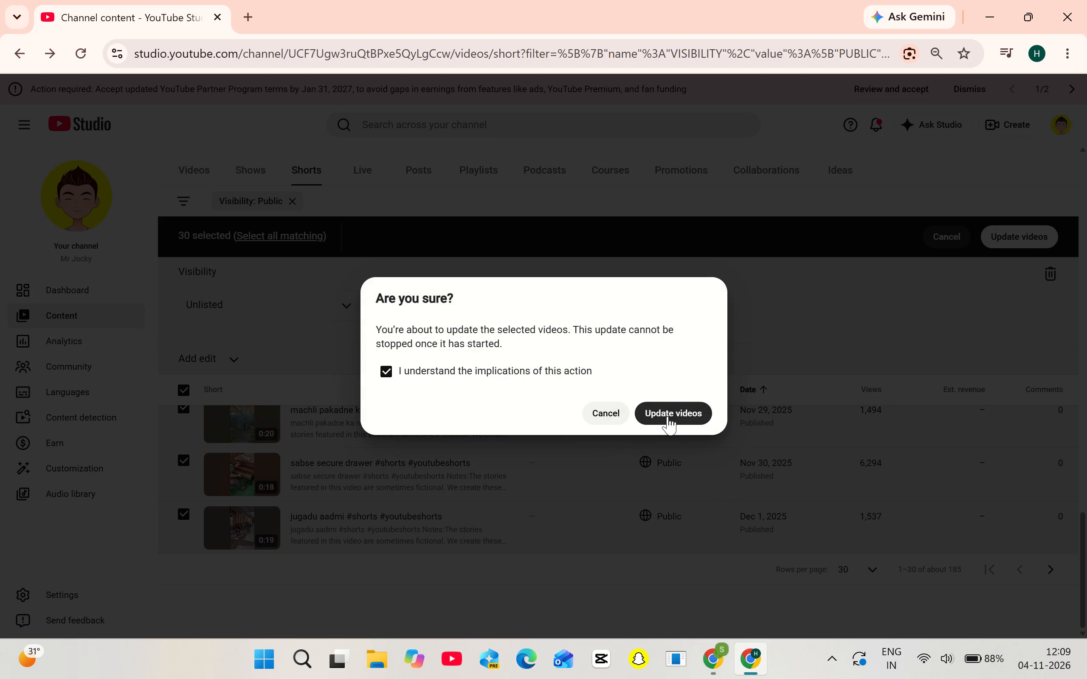
left_click(667, 403)
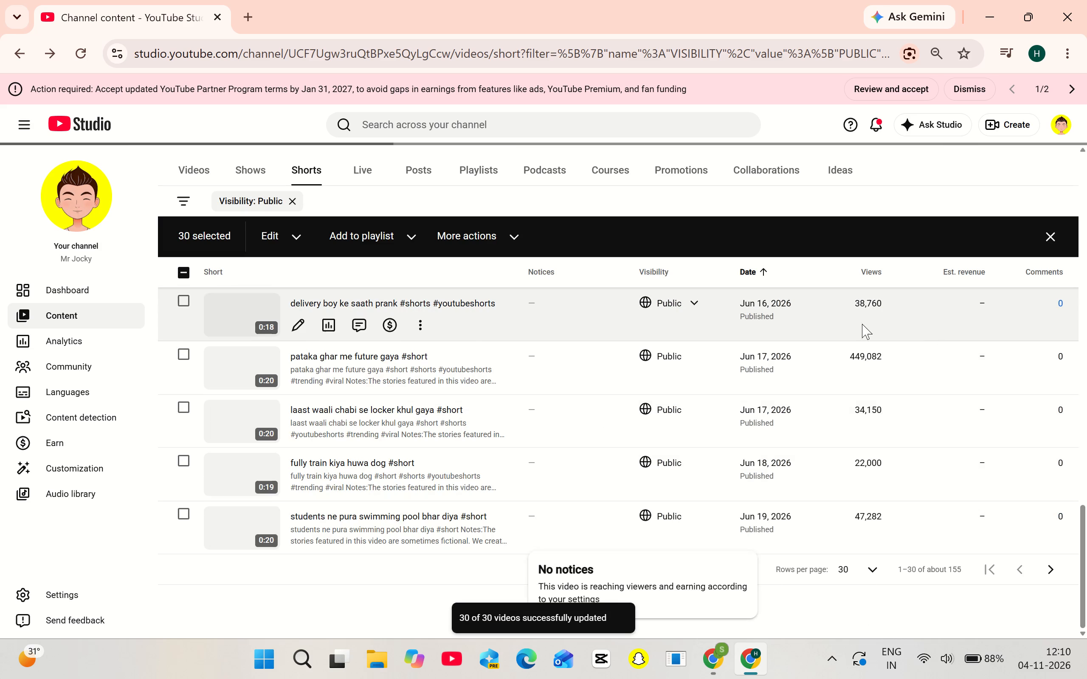
left_click(1059, 233)
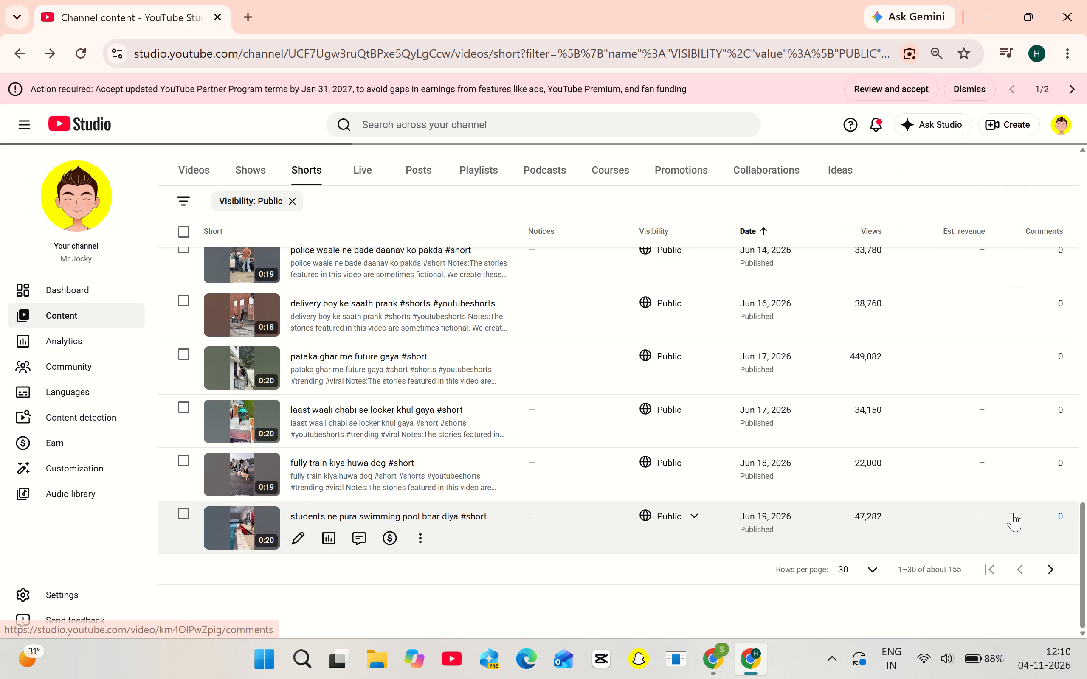
Open the details of the public Short "sabse ajib basball player", play its preview briefly and return to the Shorts list.
scroll(684, 432, "up", 6)
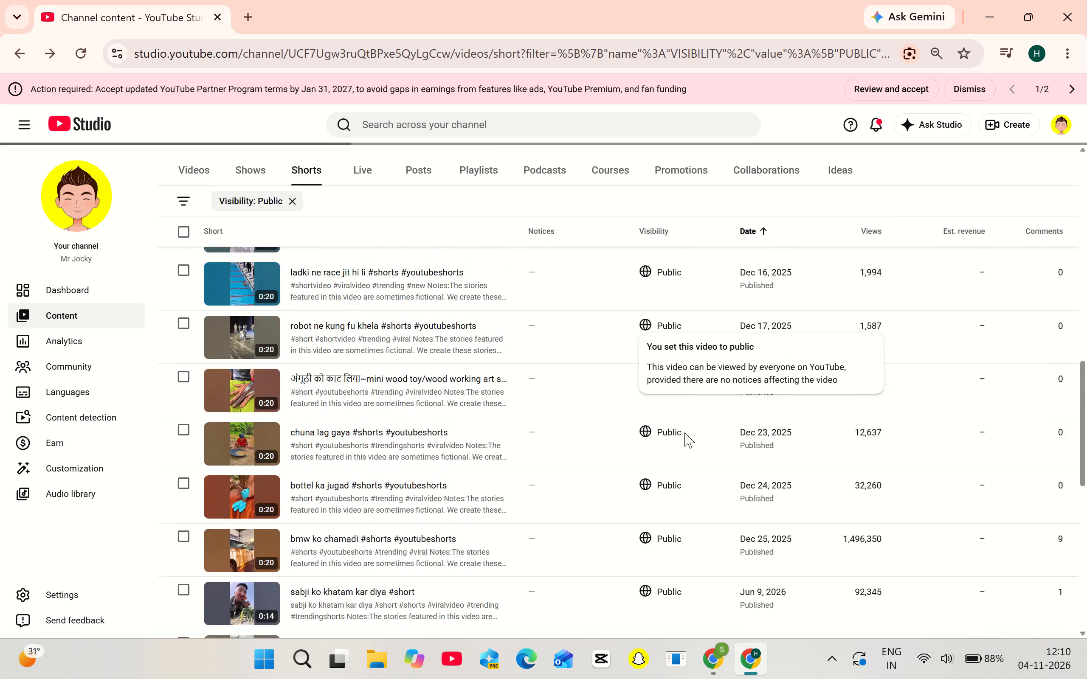
scroll(684, 432, "up", 6)
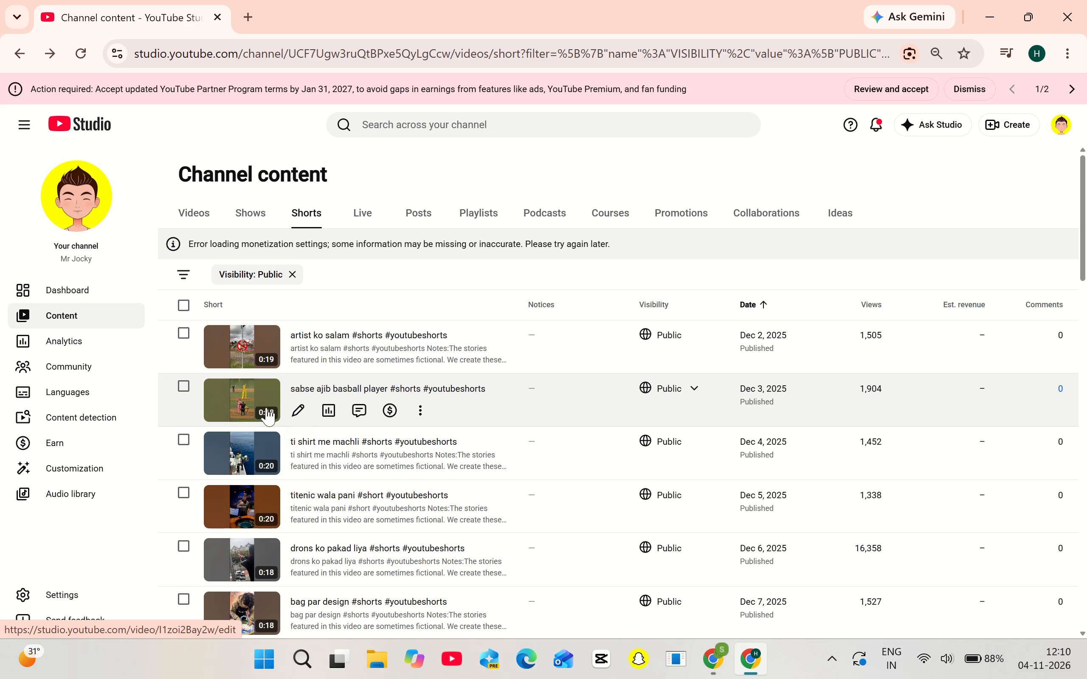
left_click(300, 408)
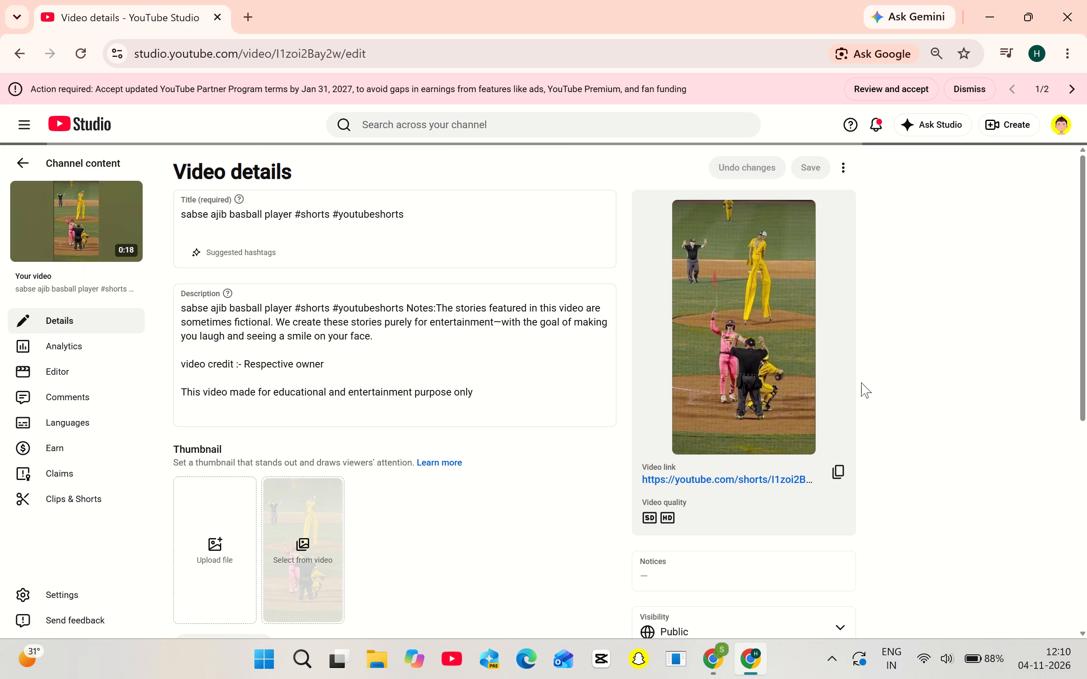
left_click(774, 347)
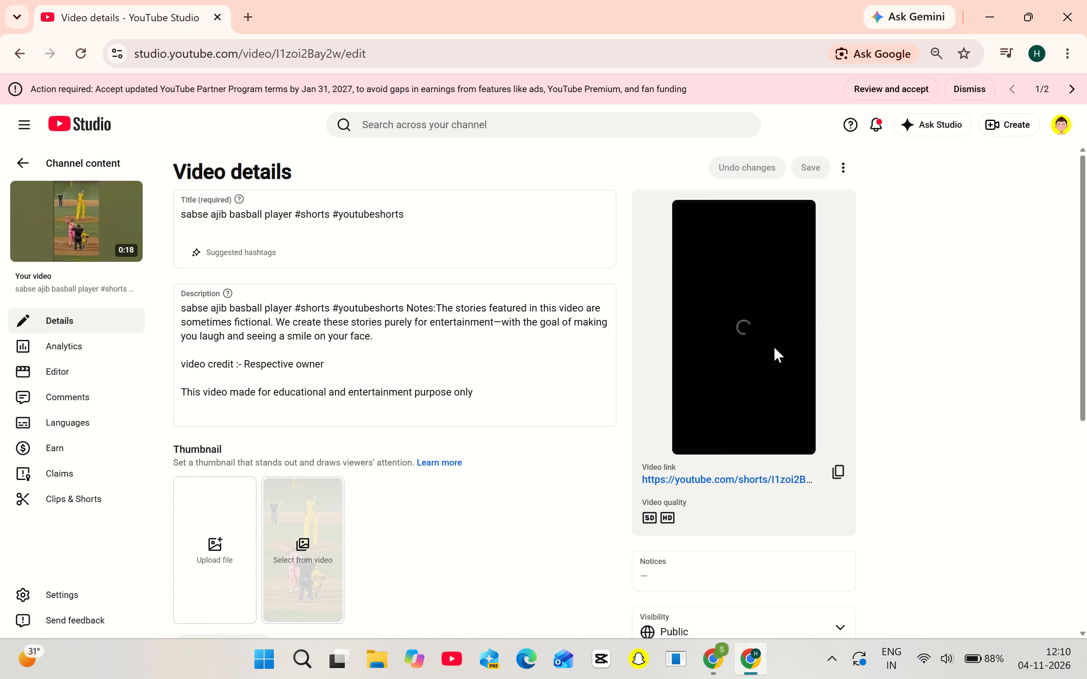
left_click(774, 347)
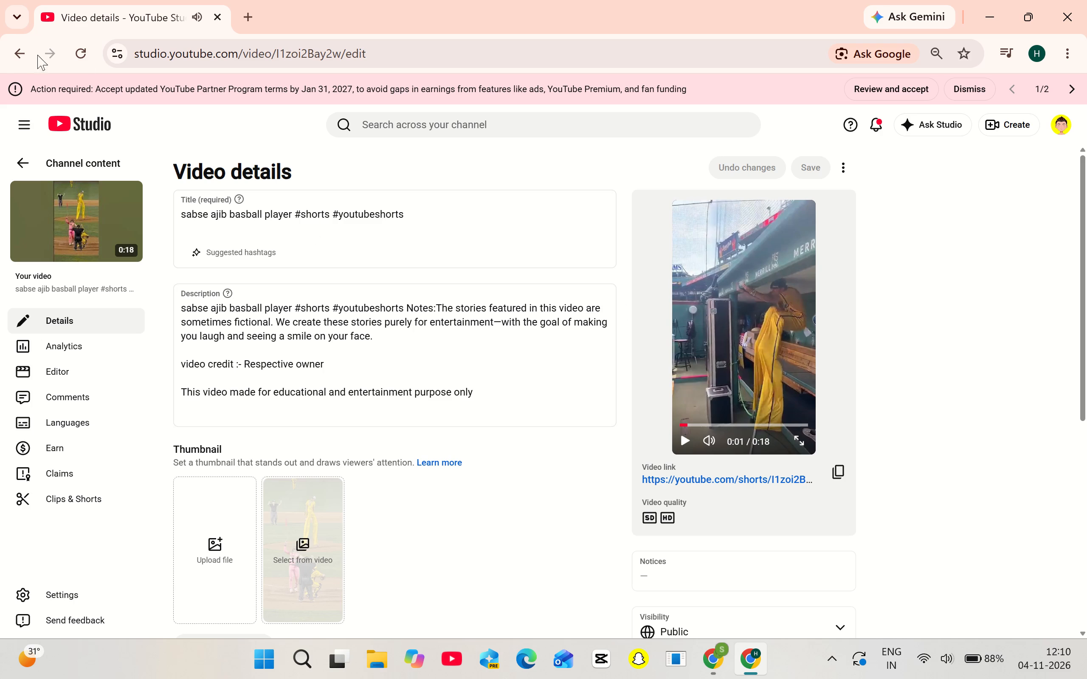
left_click(6, 61)
Open the details of the public Short "chuna lag gaya", play its preview briefly and return to the Shorts list.
scroll(245, 304, "down", 8)
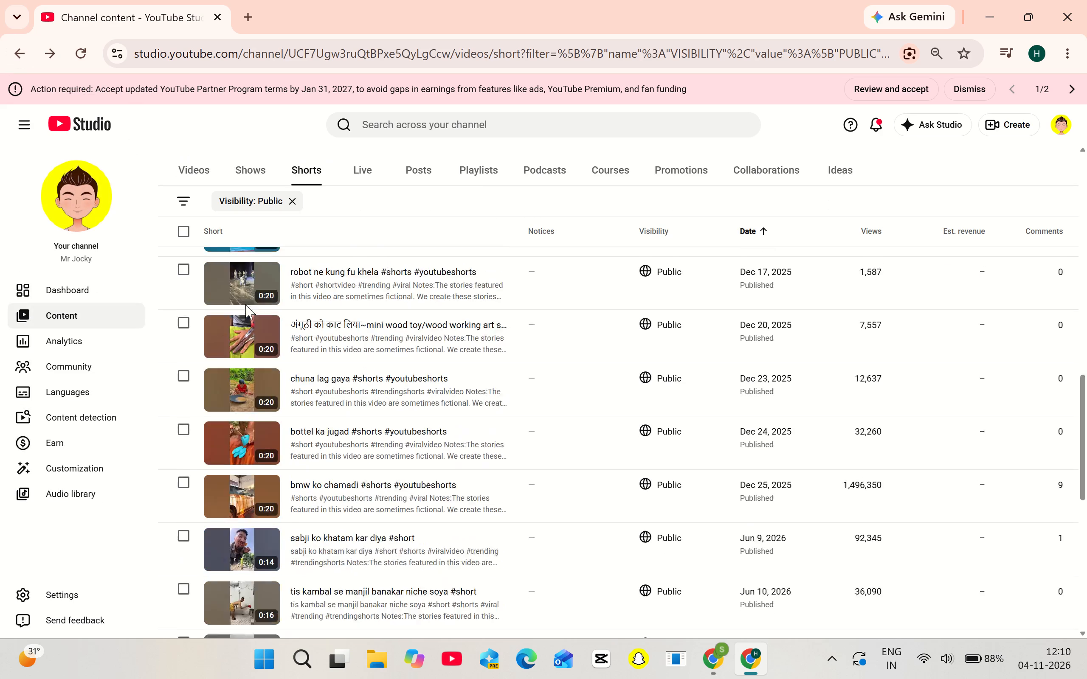
scroll(245, 304, "up", 1)
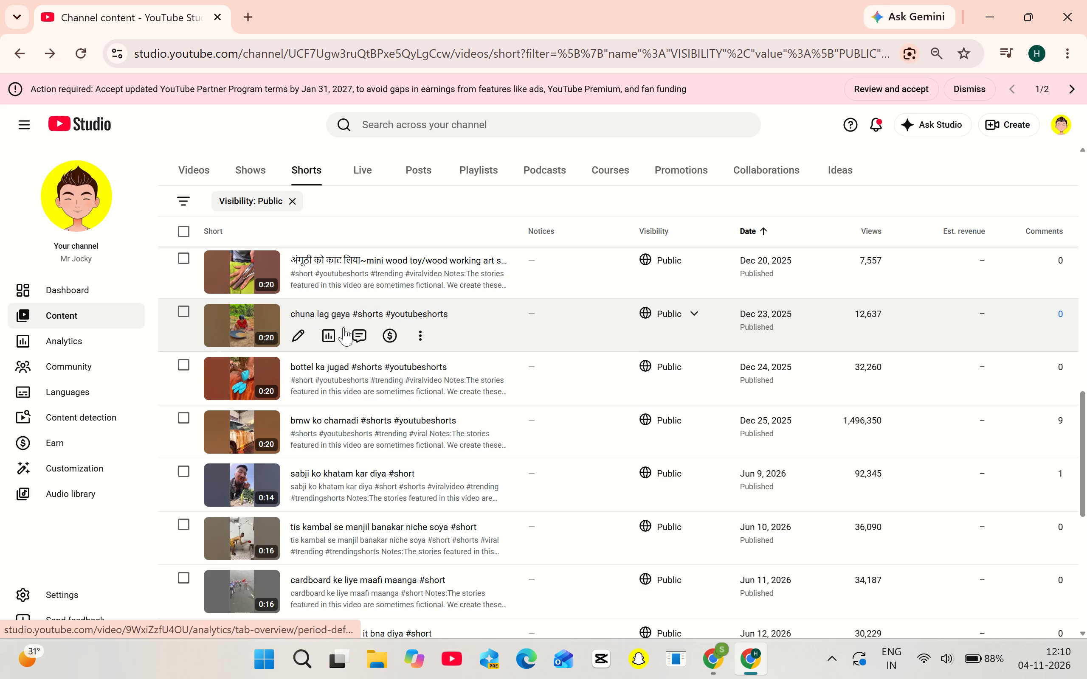
left_click(269, 332)
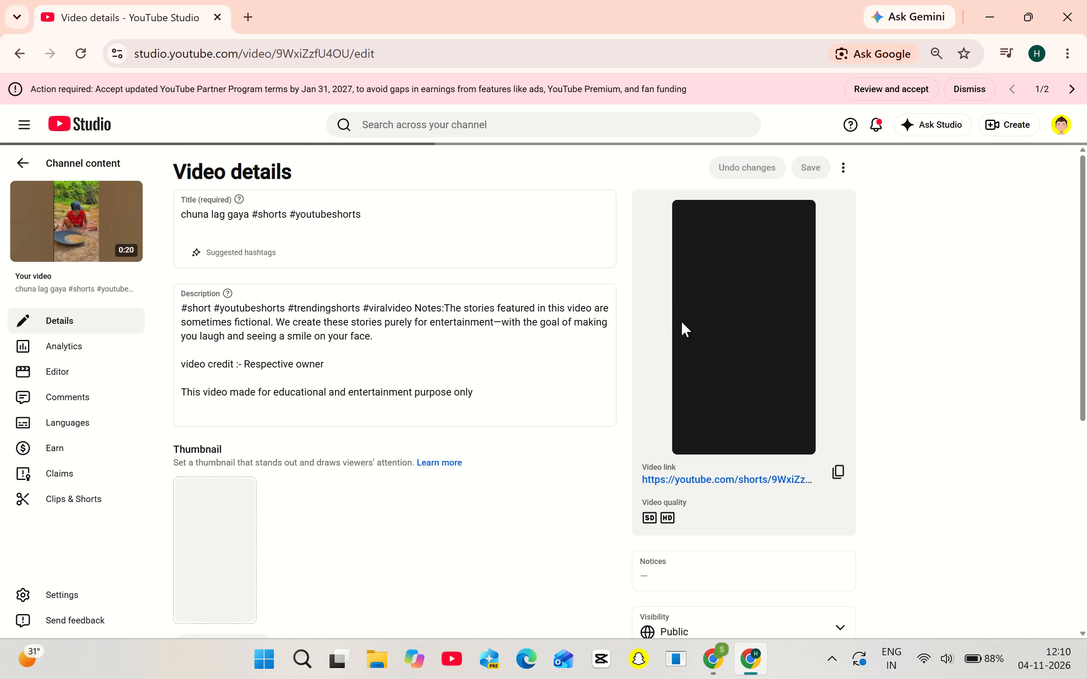
left_click(703, 334)
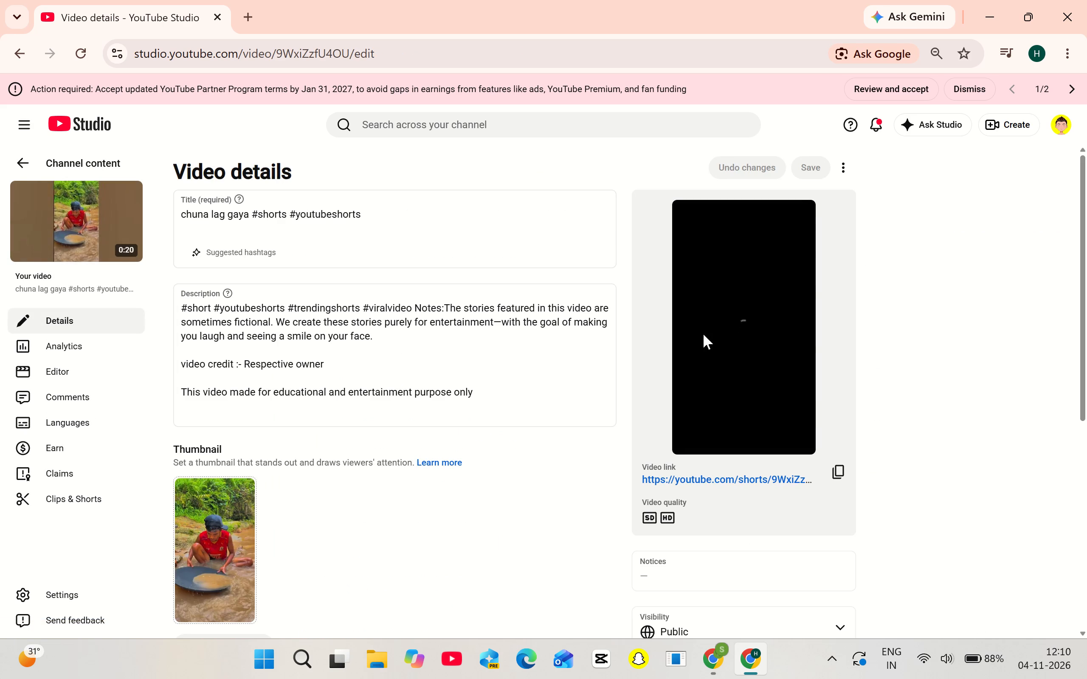
left_click(703, 334)
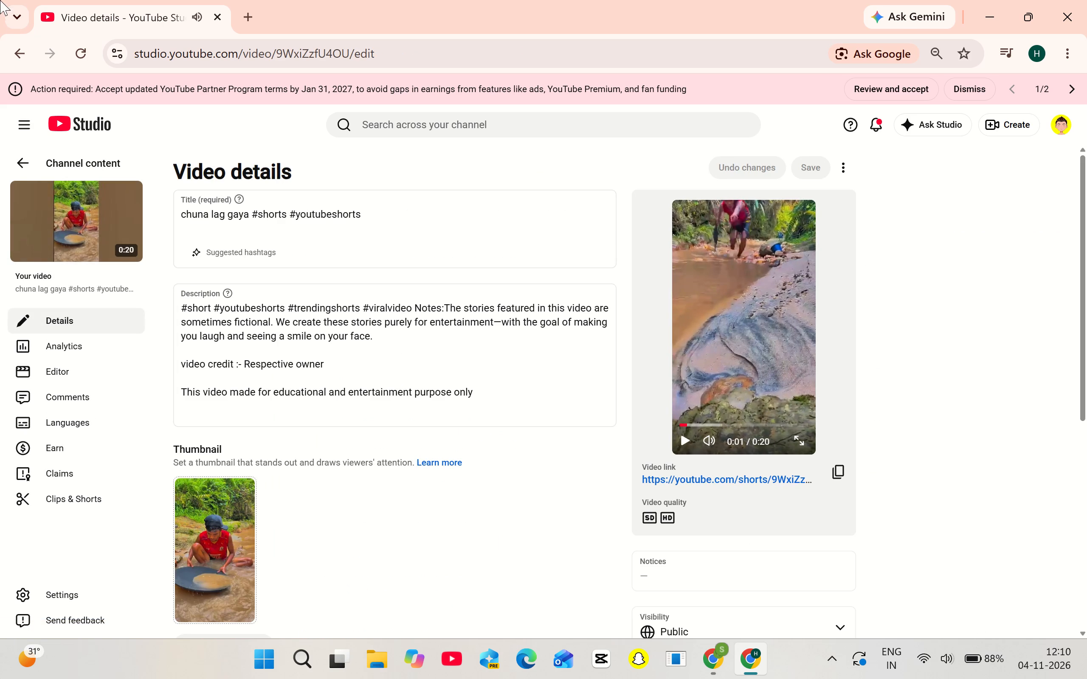
left_click(23, 48)
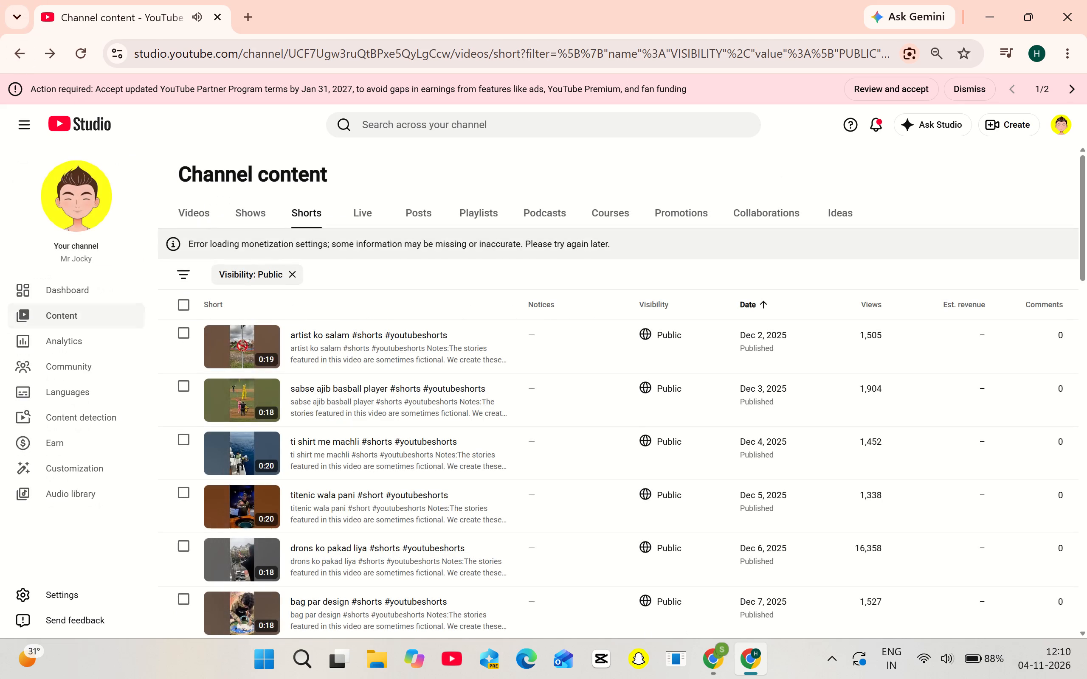
Look through the remaining public Shorts from December 2025, checking their publish dates and views.
scroll(293, 385, "down", 1)
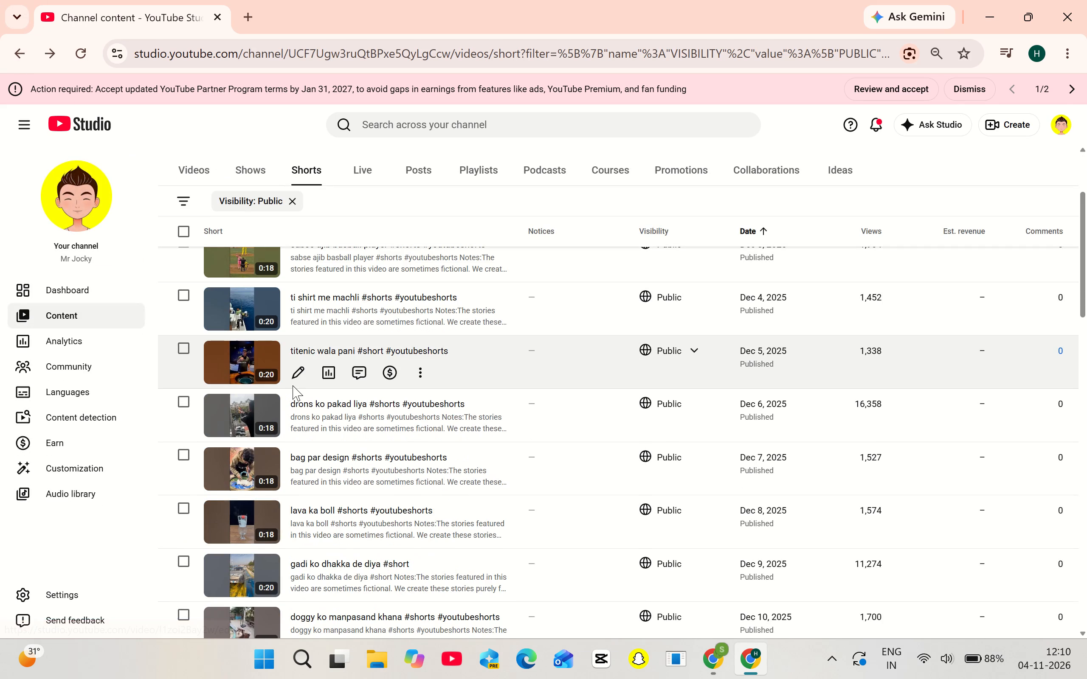
scroll(293, 385, "down", 2)
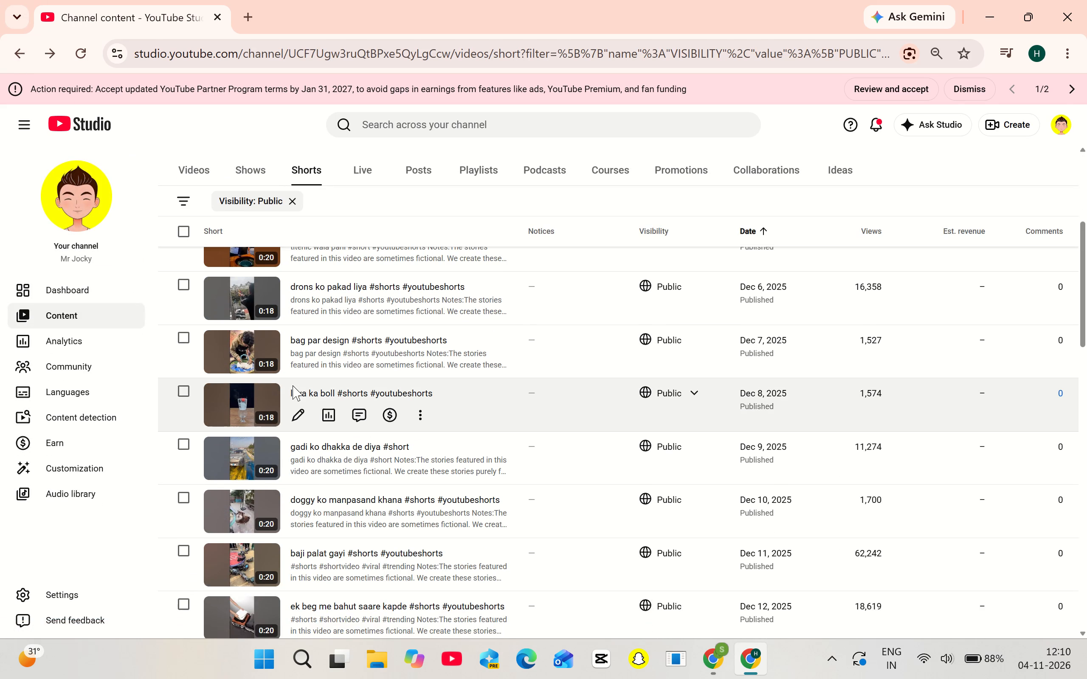
scroll(293, 385, "up", 3)
scroll(293, 385, "down", 2)
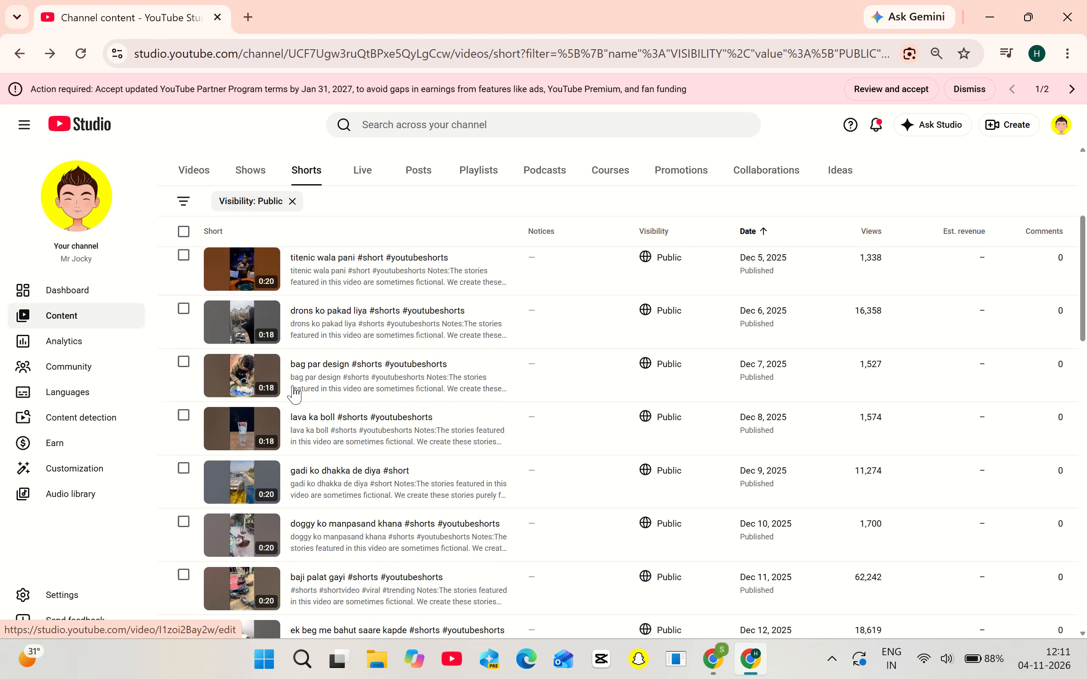
scroll(293, 385, "down", 7)
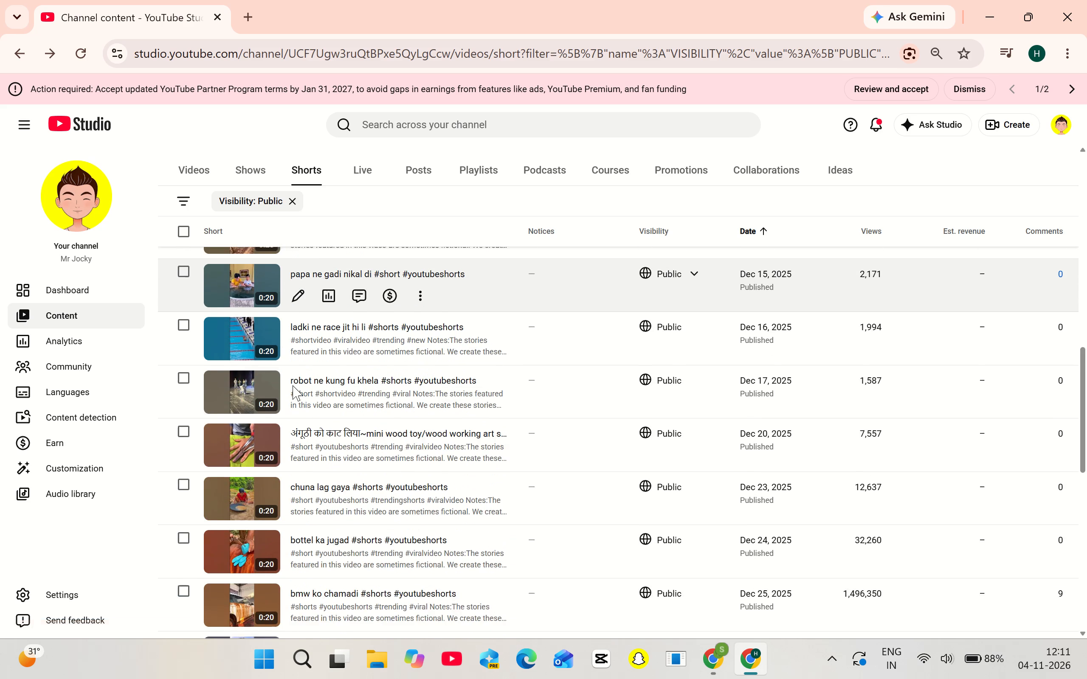
scroll(293, 385, "down", 3)
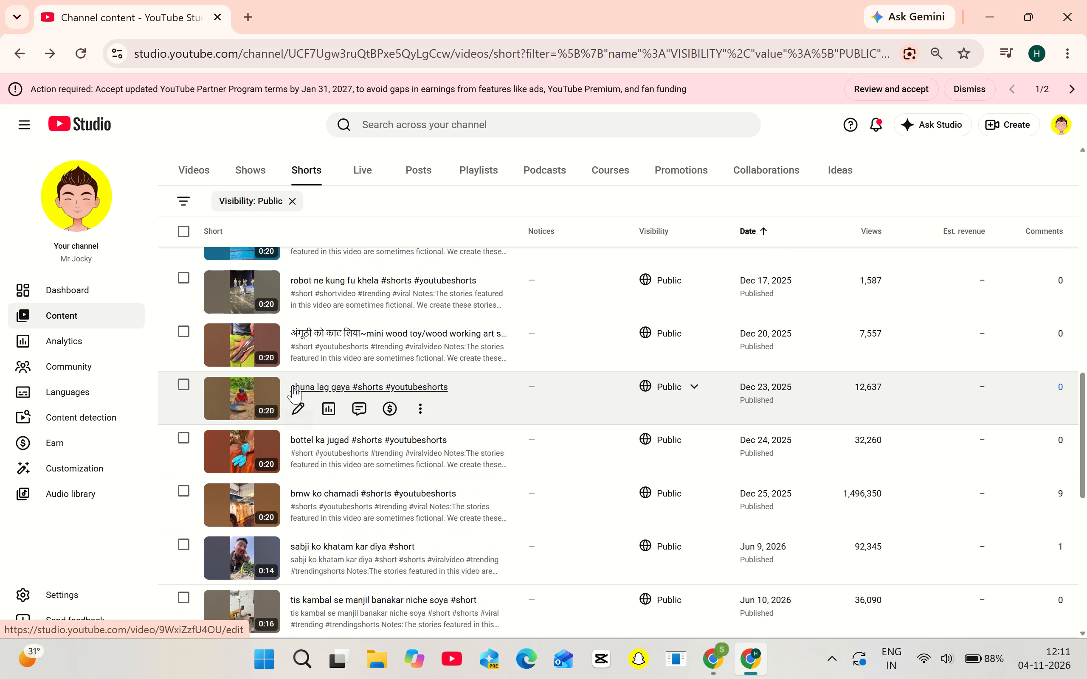
Select the seven public Shorts dated December 24 back to December 14, 2025, starting with "bottel ka jugad".
left_click(181, 443)
left_click(183, 389)
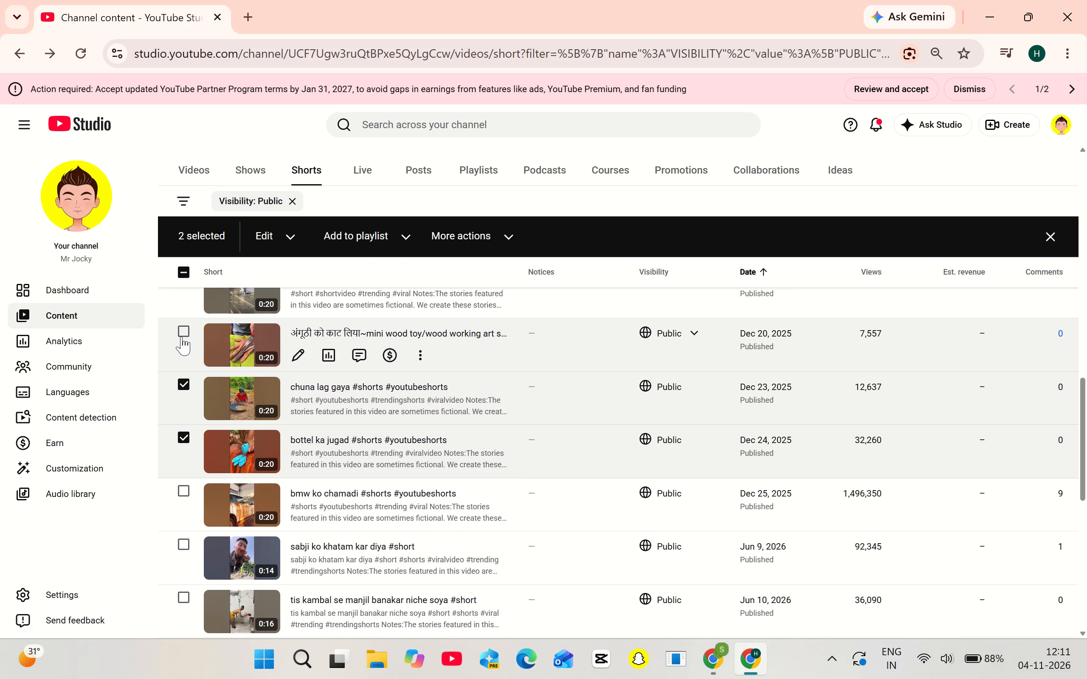
left_click(181, 334)
scroll(181, 334, "up", 1)
left_click(181, 334)
scroll(181, 334, "up", 1)
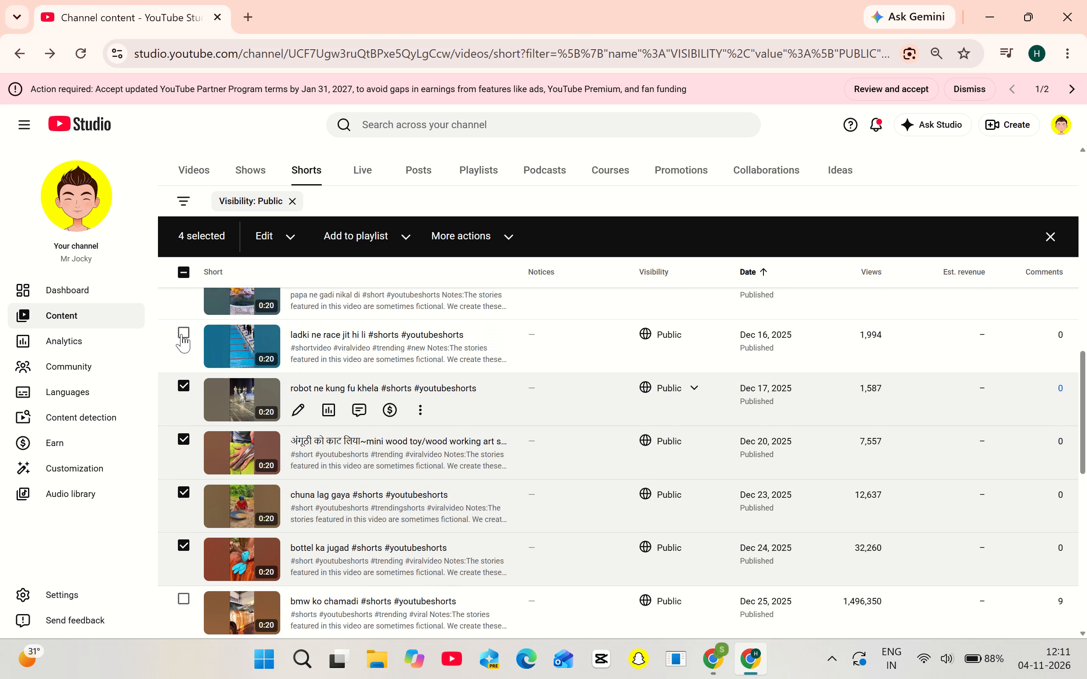
left_click(181, 334)
scroll(181, 334, "up", 1)
left_click(181, 334)
scroll(181, 334, "up", 1)
left_click(181, 334)
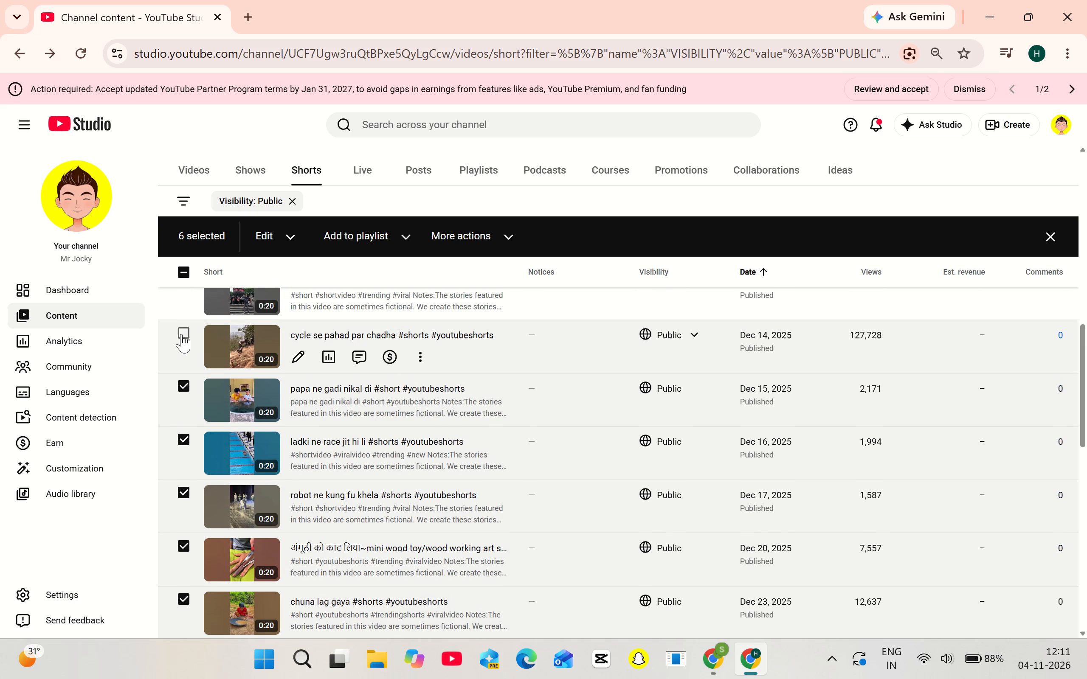
scroll(181, 334, "up", 1)
left_click_drag(181, 334, 194, 316)
scroll(176, 370, "up", 1)
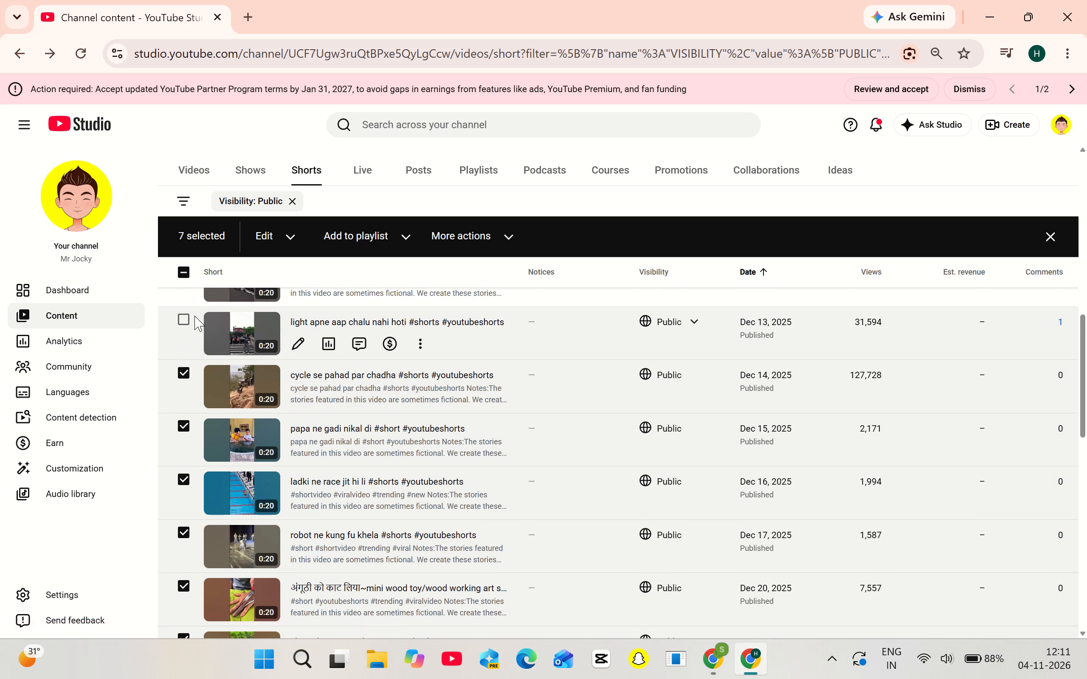
left_click_drag(194, 316, 194, 316)
left_click(194, 316)
Add the eight public Shorts dated December 13 back to December 6, 2025 to the selection.
scroll(194, 316, "up", 1)
left_click(176, 358)
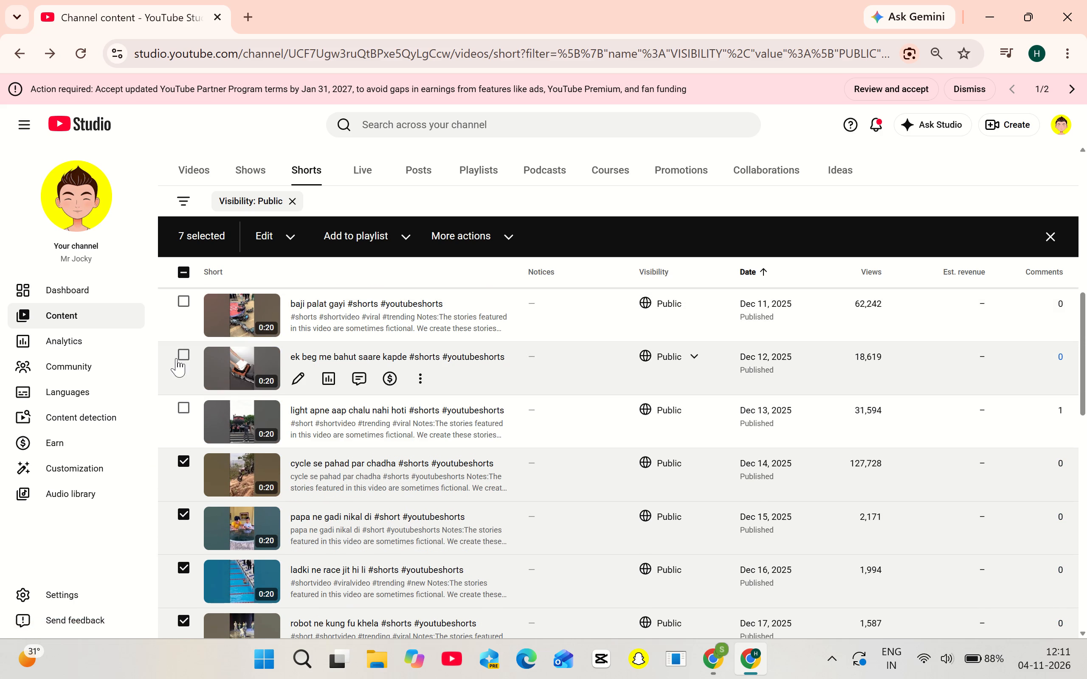
left_click(176, 412)
scroll(176, 412, "up", 1)
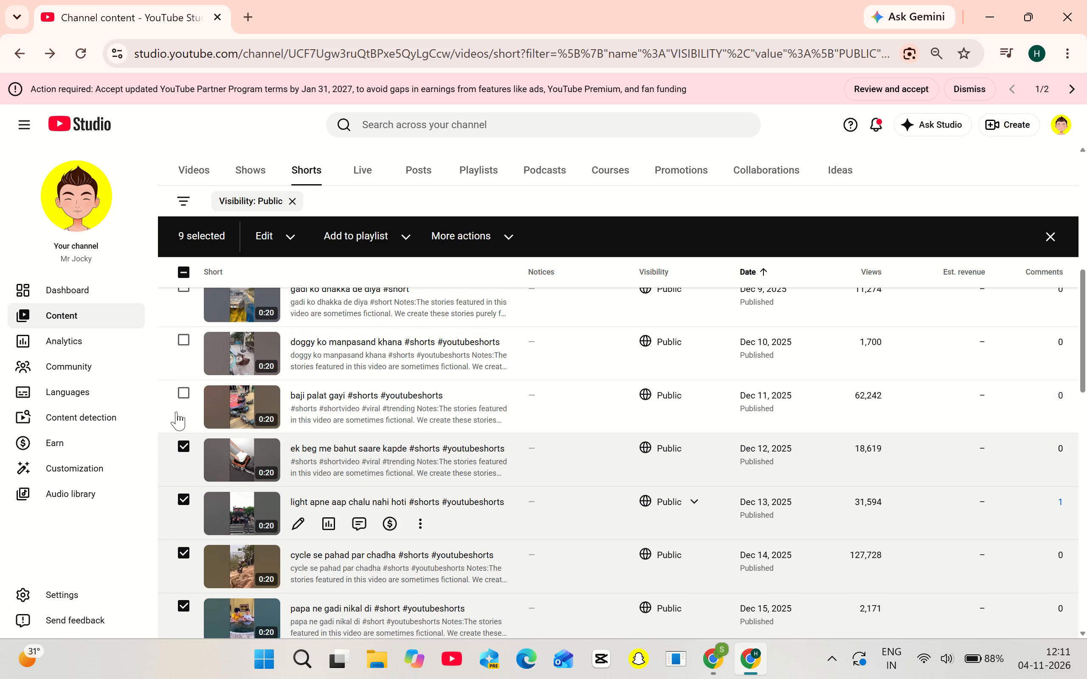
scroll(176, 412, "up", 1)
left_click(180, 393)
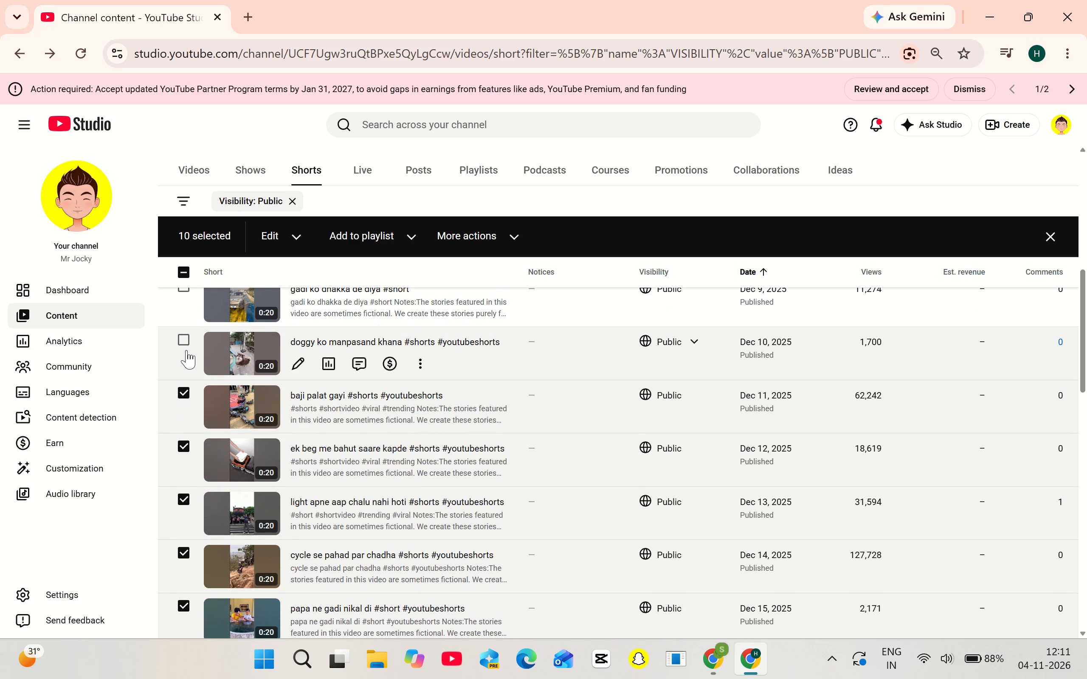
left_click(184, 347)
scroll(193, 347, "up", 1)
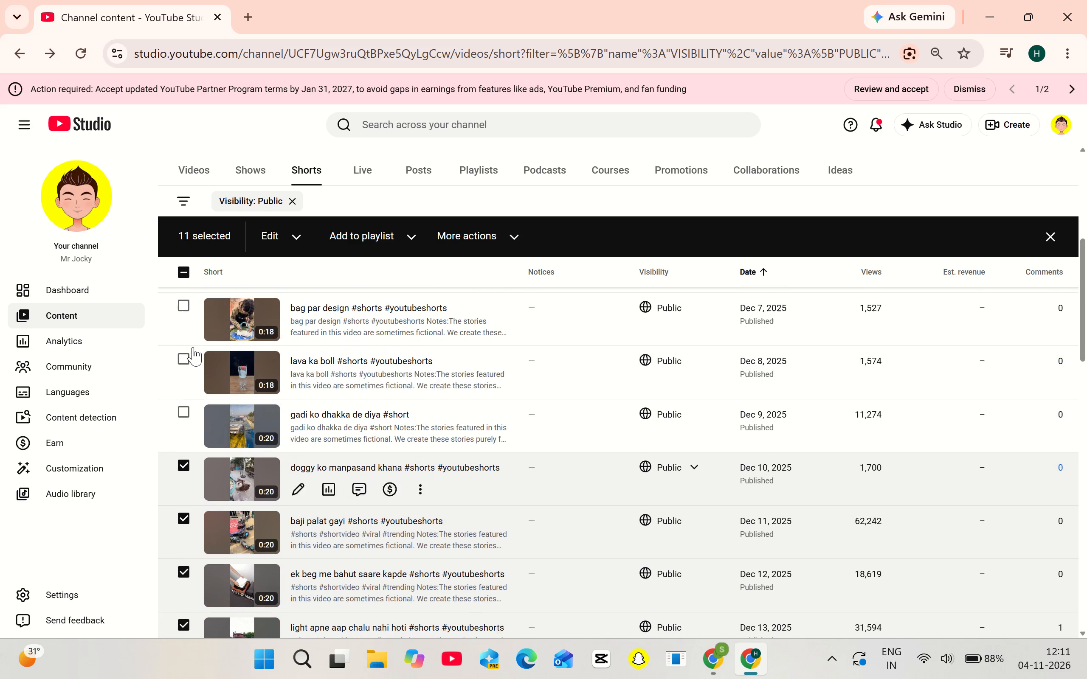
scroll(193, 347, "up", 1)
left_click(179, 355)
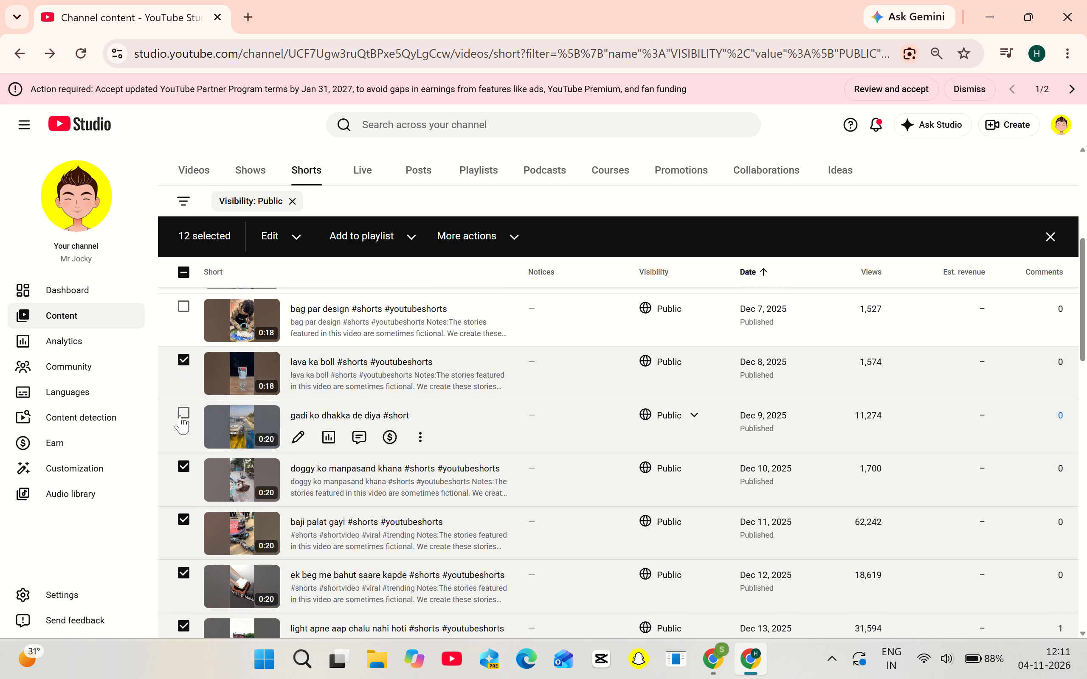
left_click(180, 415)
scroll(180, 415, "up", 2)
left_click(180, 415)
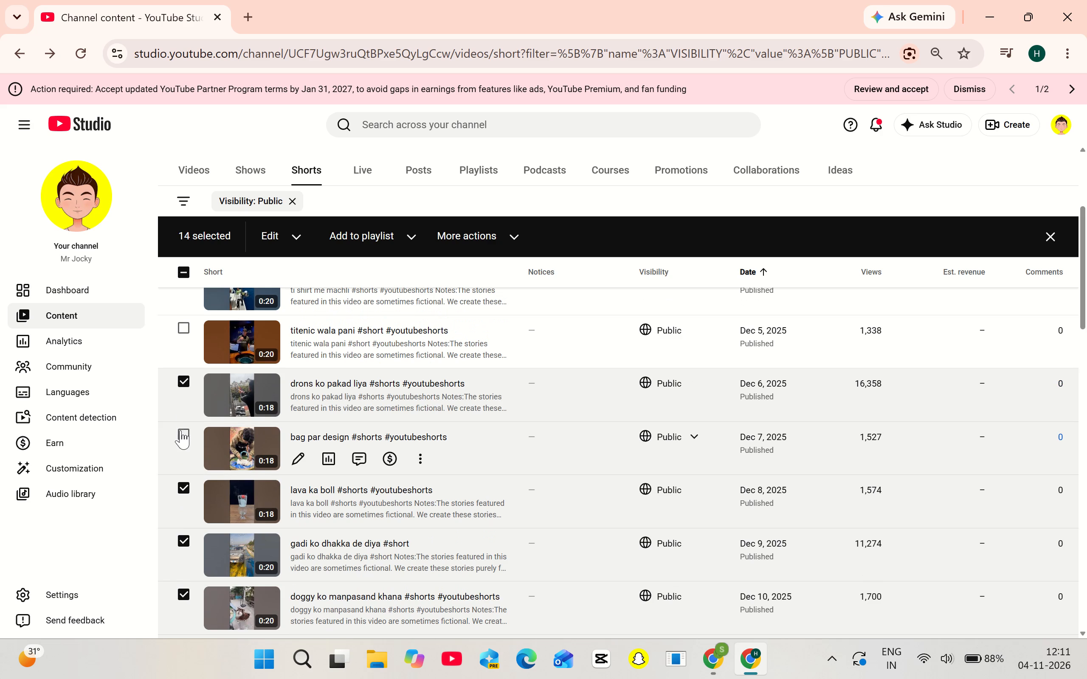
left_click(181, 434)
Add the Shorts from December 2 to 5, bulk-change all 19 selected to Unlisted visibility, accept the implications and clear the selection.
scroll(181, 434, "up", 3)
left_click(181, 434)
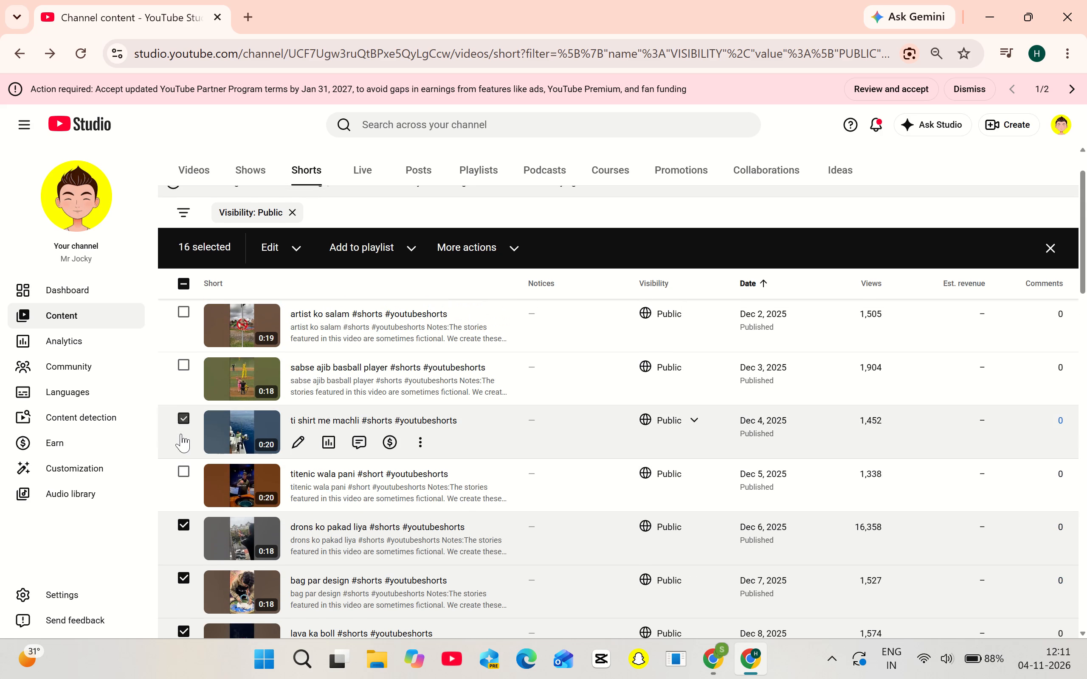
left_click(180, 483)
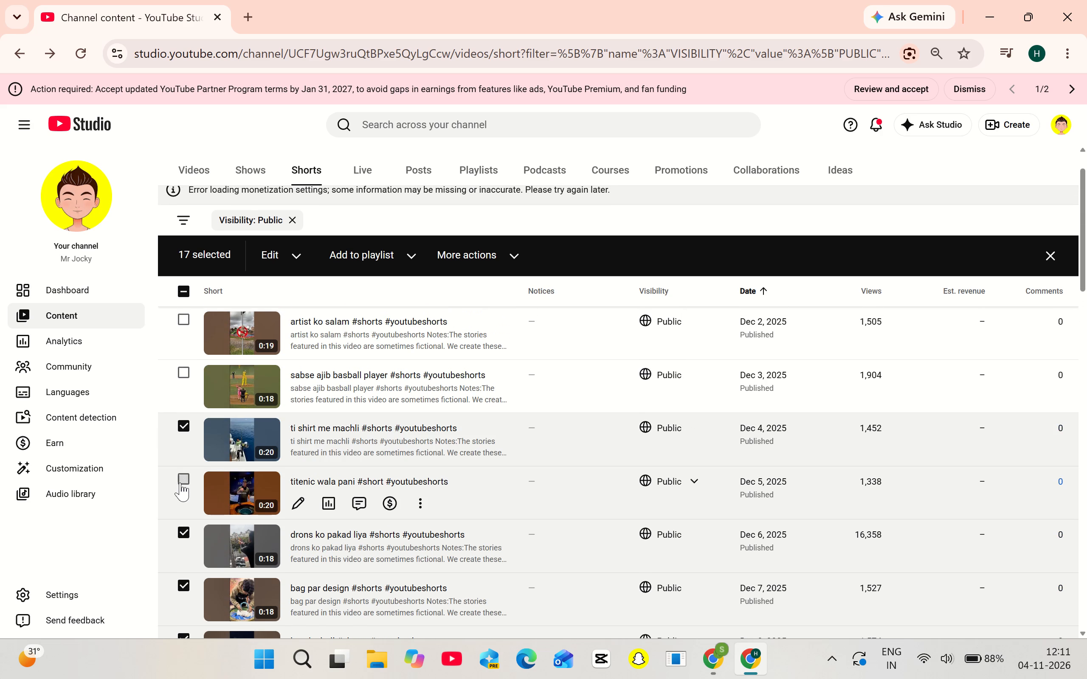
scroll(180, 483, "up", 2)
left_click(189, 381)
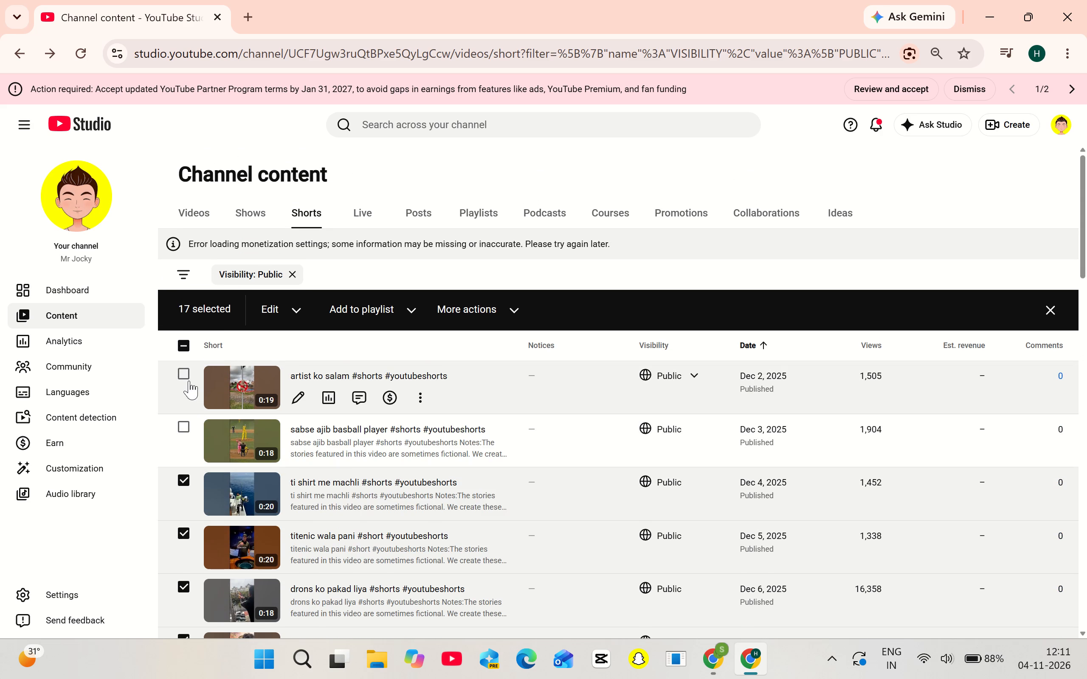
left_click(183, 427)
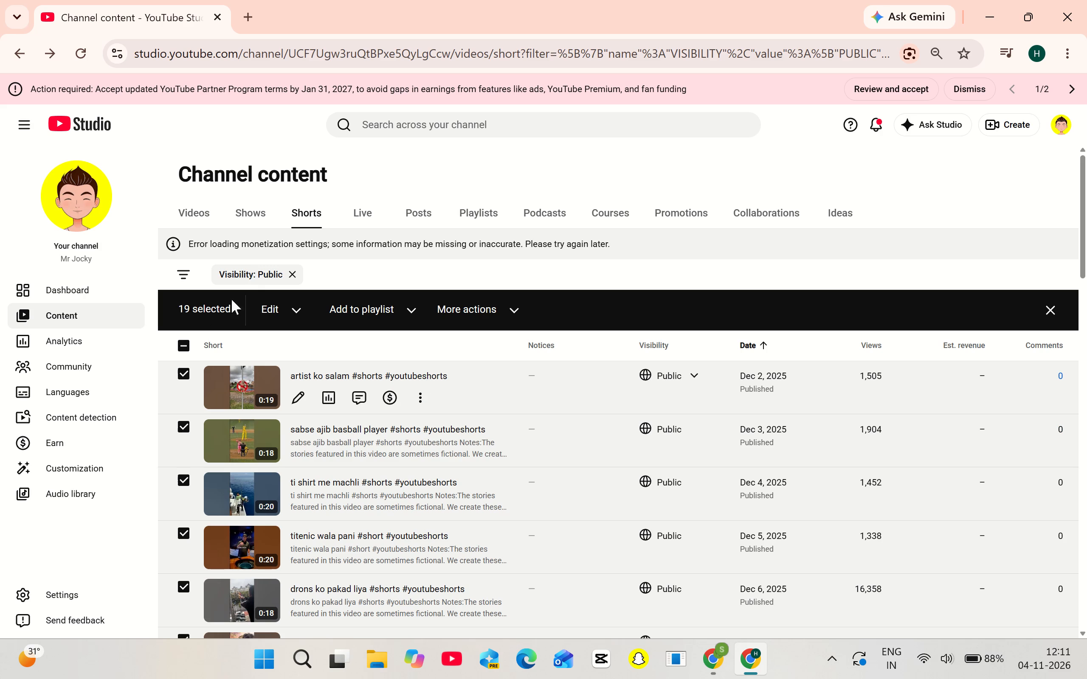
left_click(287, 310)
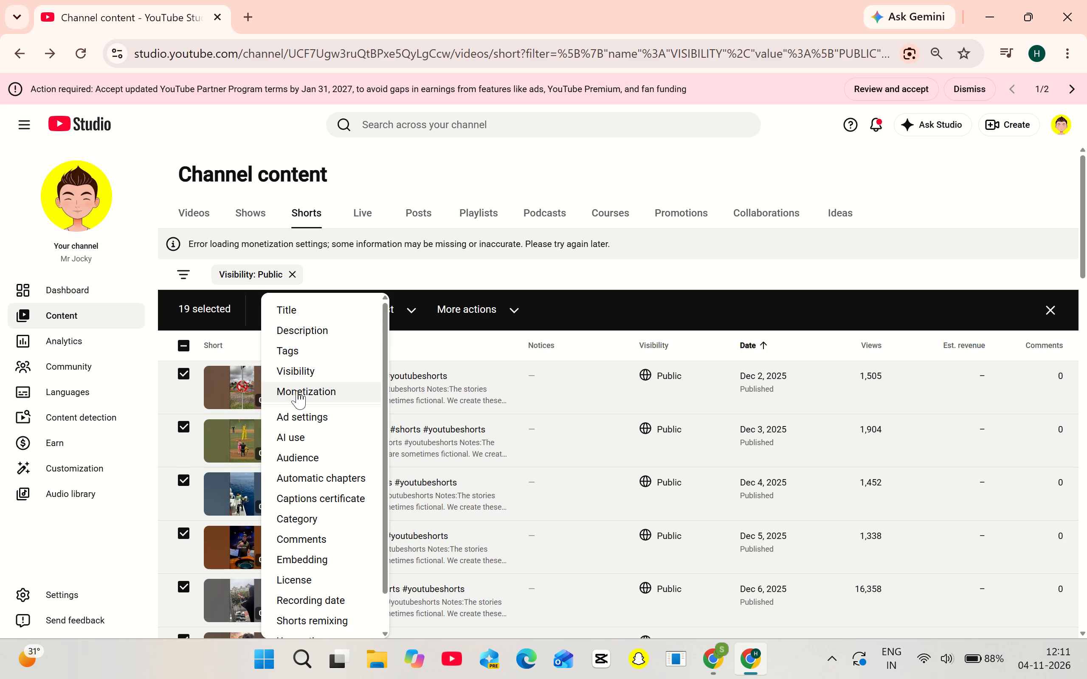
left_click(293, 370)
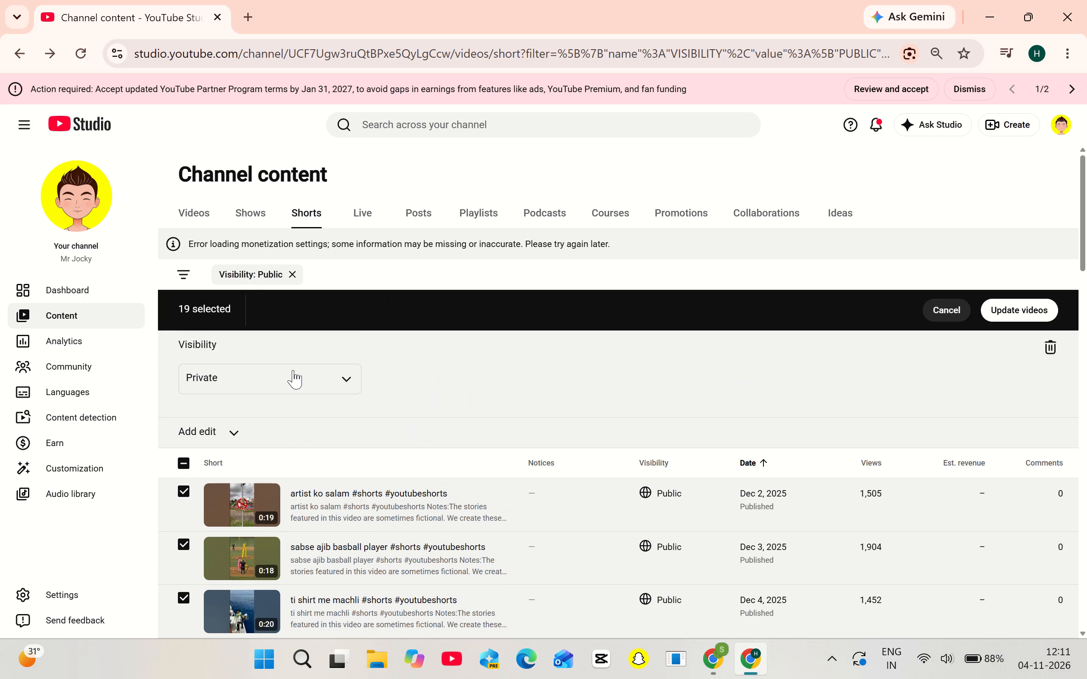
left_click(293, 370)
left_click(306, 419)
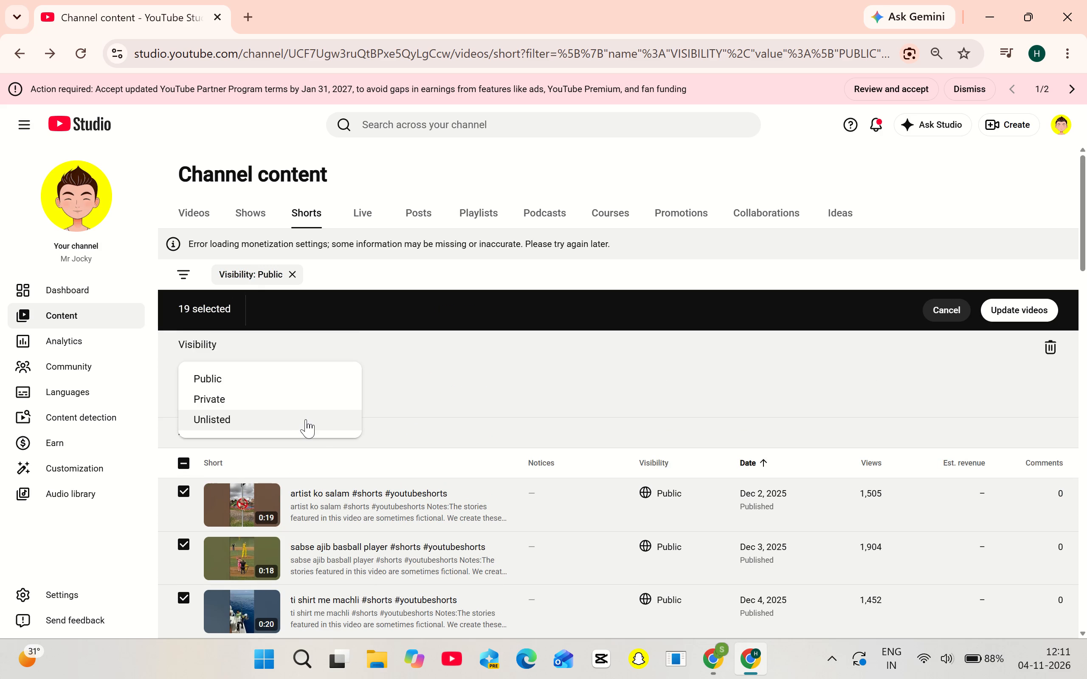
left_click(1016, 312)
left_click(470, 365)
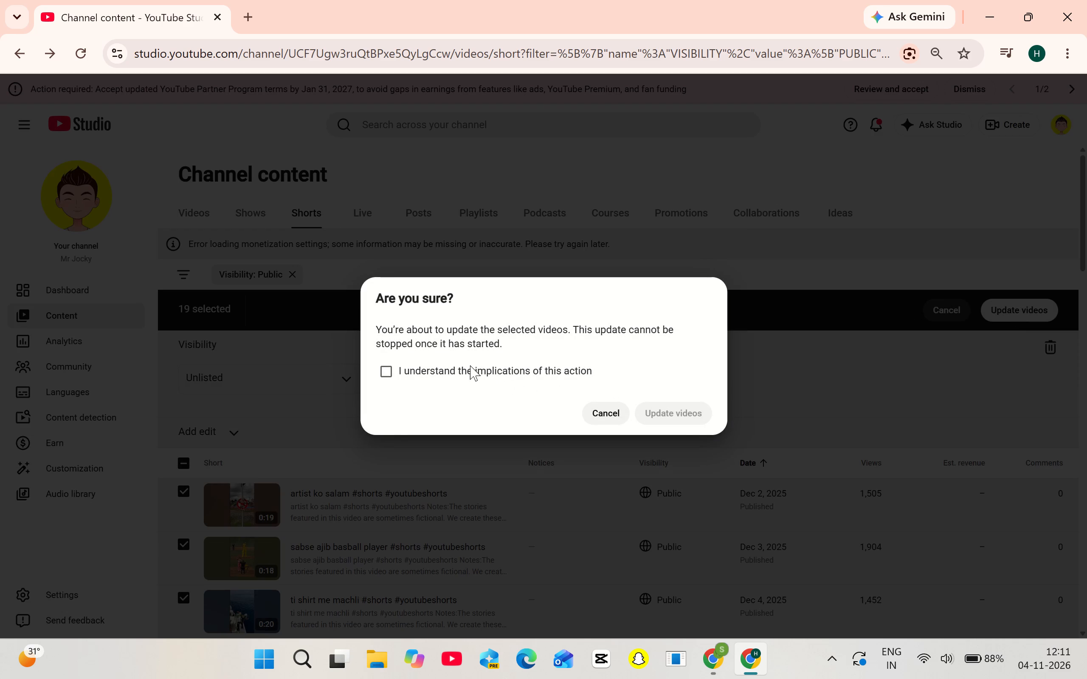
left_click(693, 419)
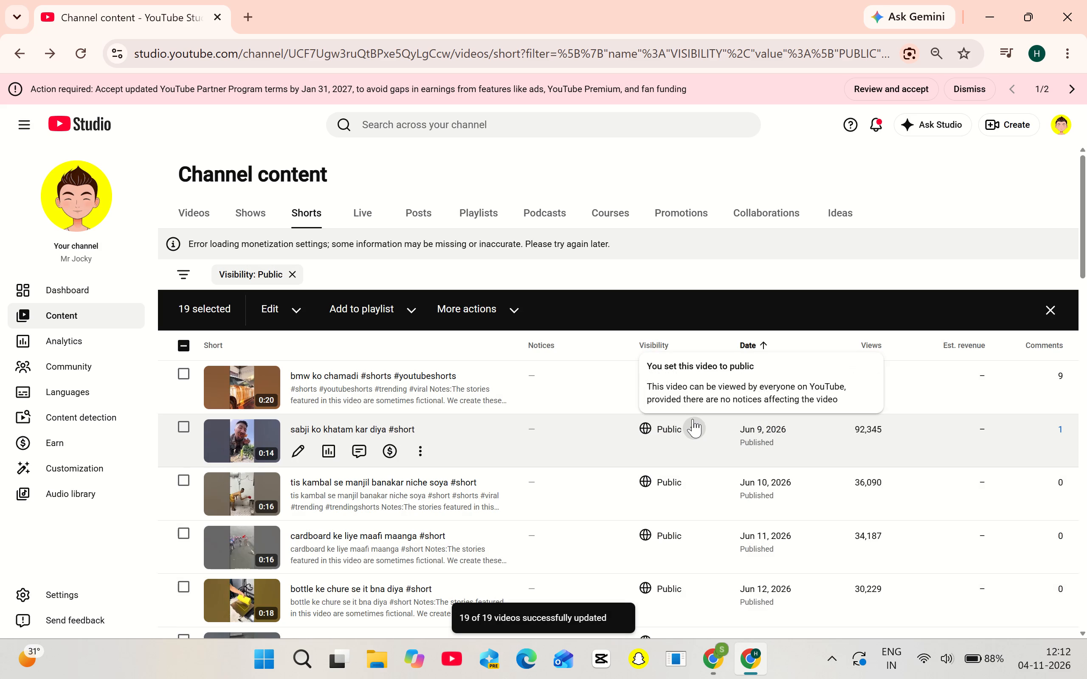
left_click(1056, 307)
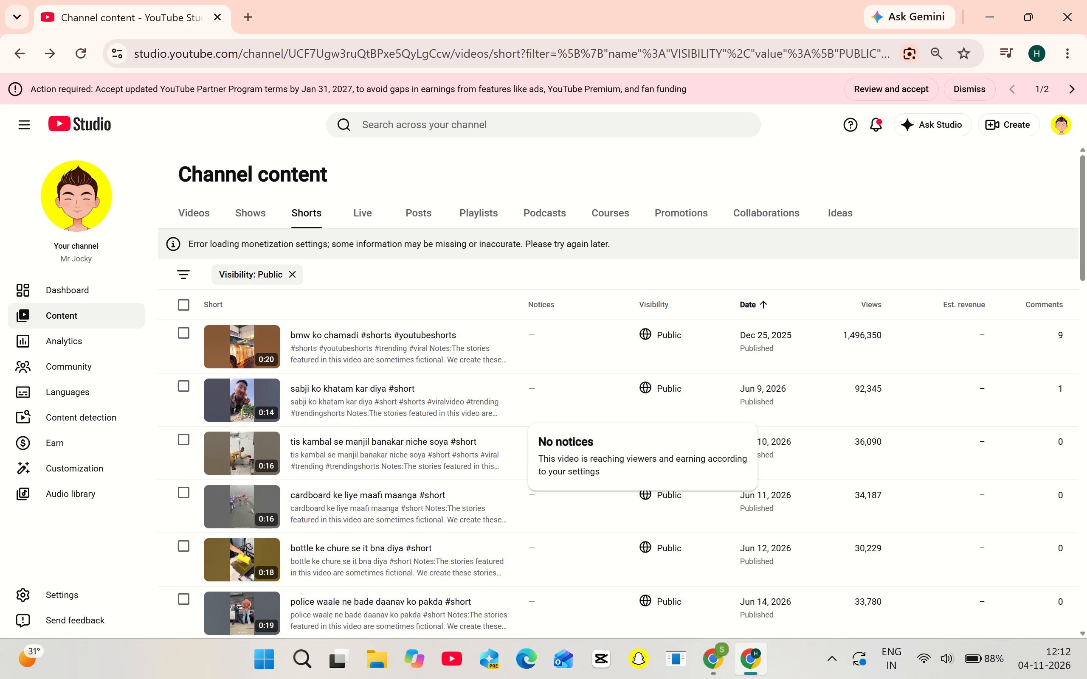
Open the details of the June 2026 Short "ghar ki har chiz do tarike se kaam karti hain", play its preview briefly and return to the list.
scroll(266, 394, "down", 3)
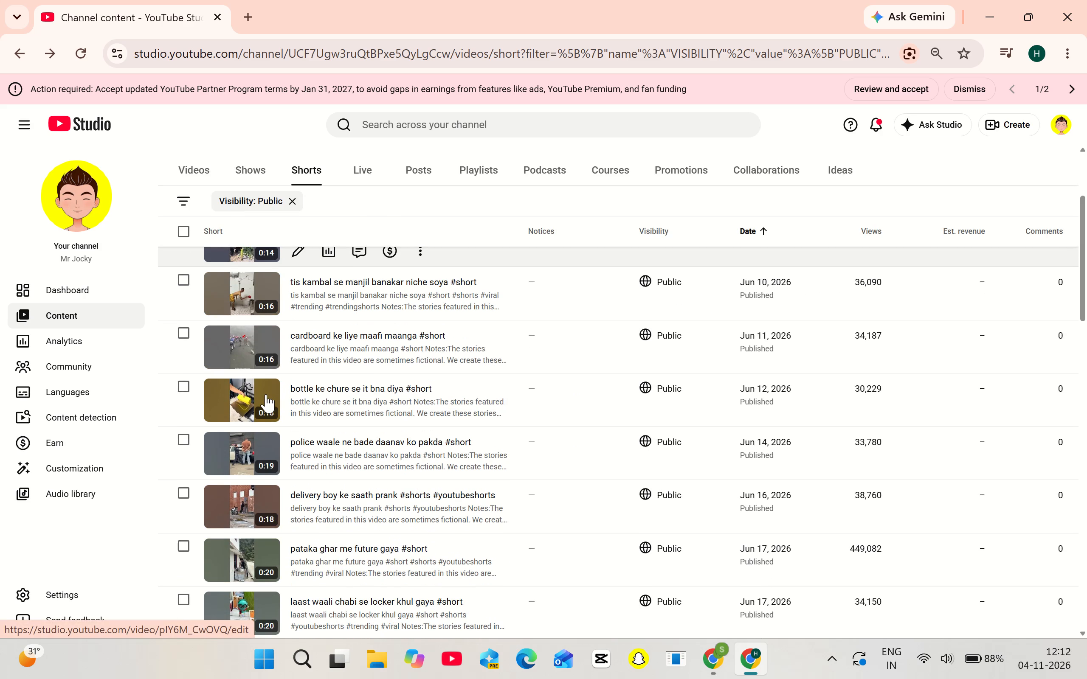
scroll(266, 394, "down", 5)
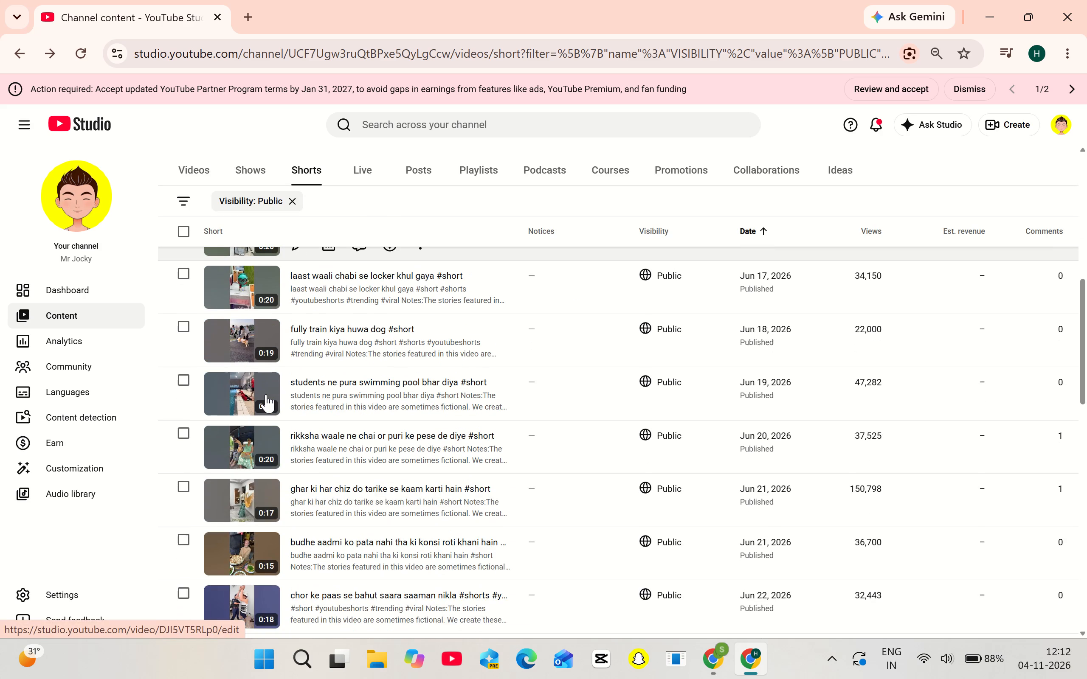
scroll(266, 394, "down", 1)
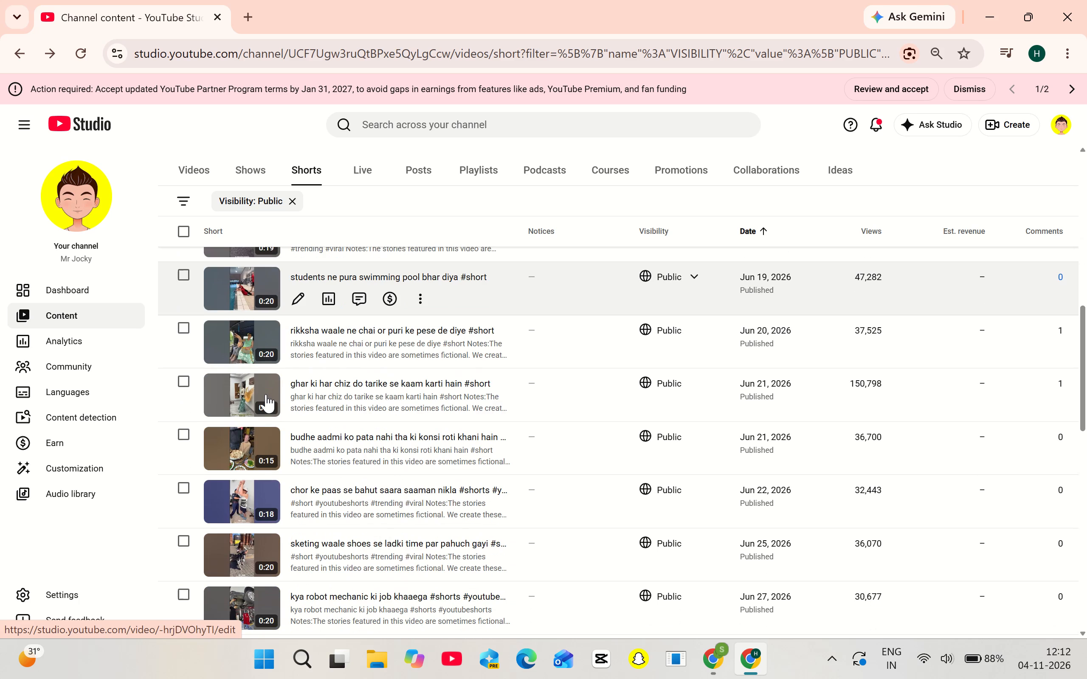
left_click(266, 394)
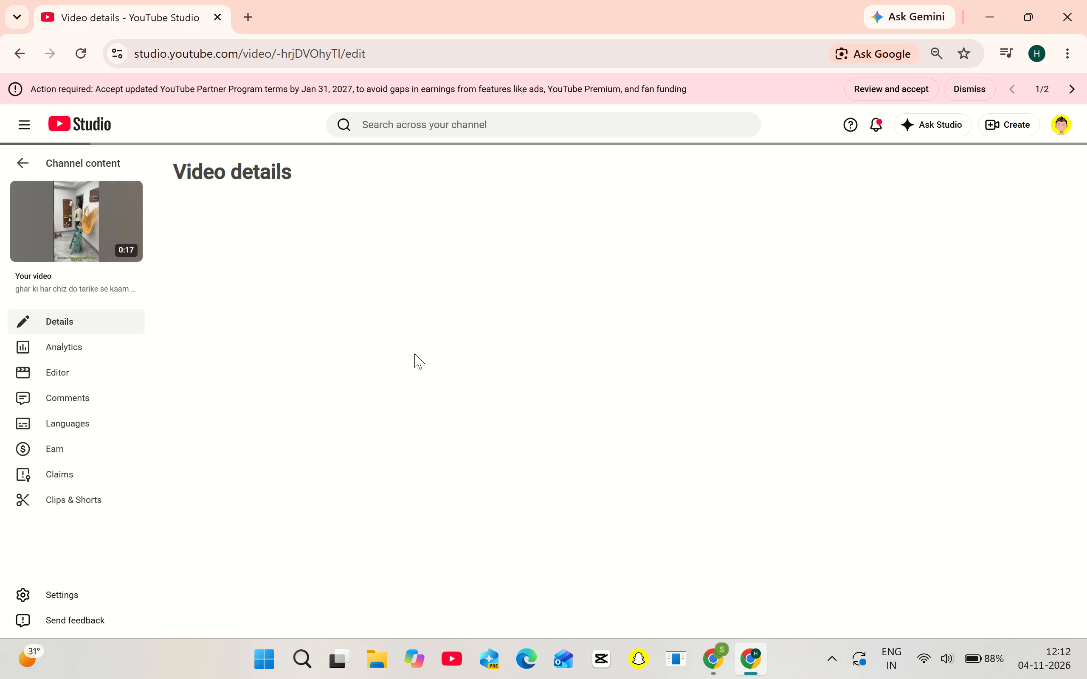
left_click(742, 372)
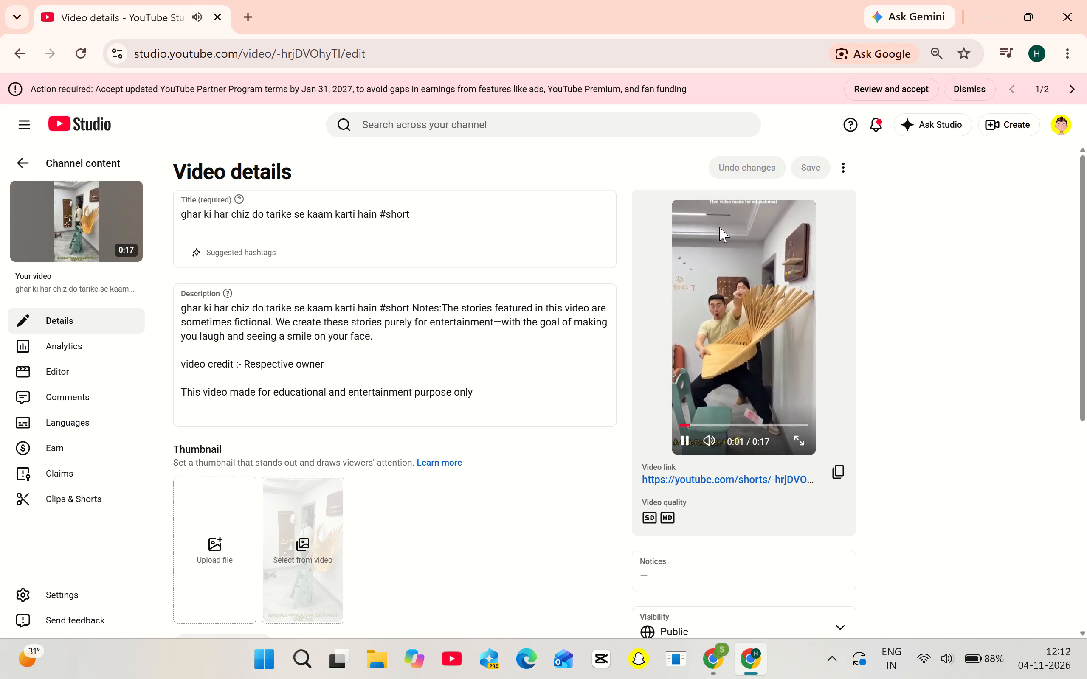
left_click(719, 227)
left_click(0, 44)
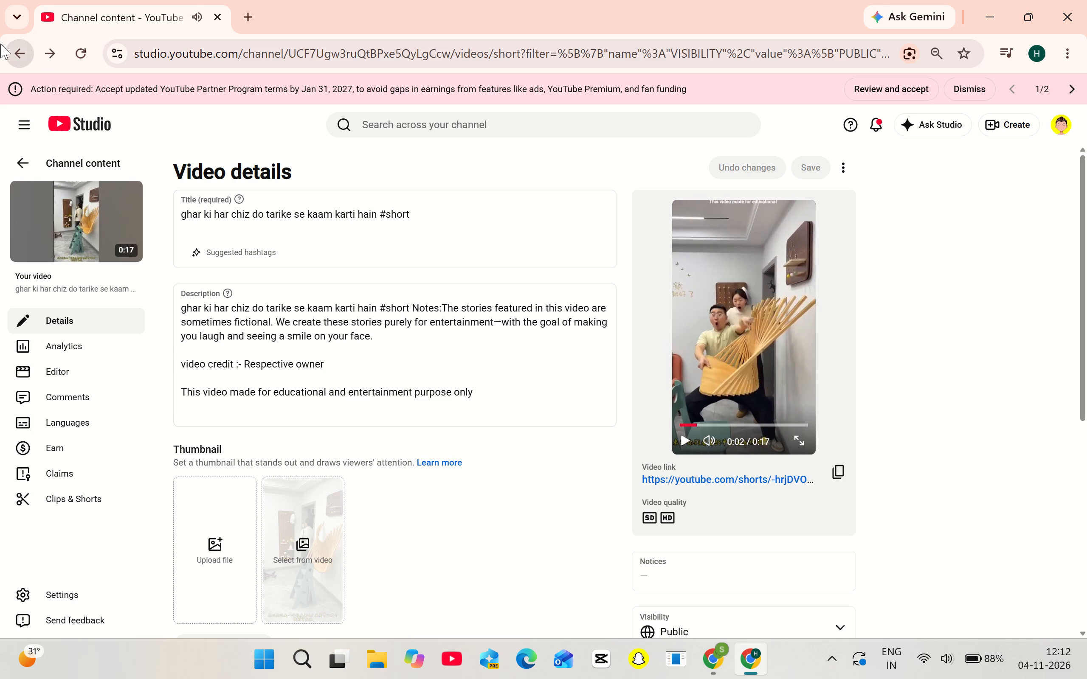
Open the details of the public Short "sabji ko khatam kar diya", play its preview briefly and return to the Shorts list.
scroll(389, 353, "up", 2)
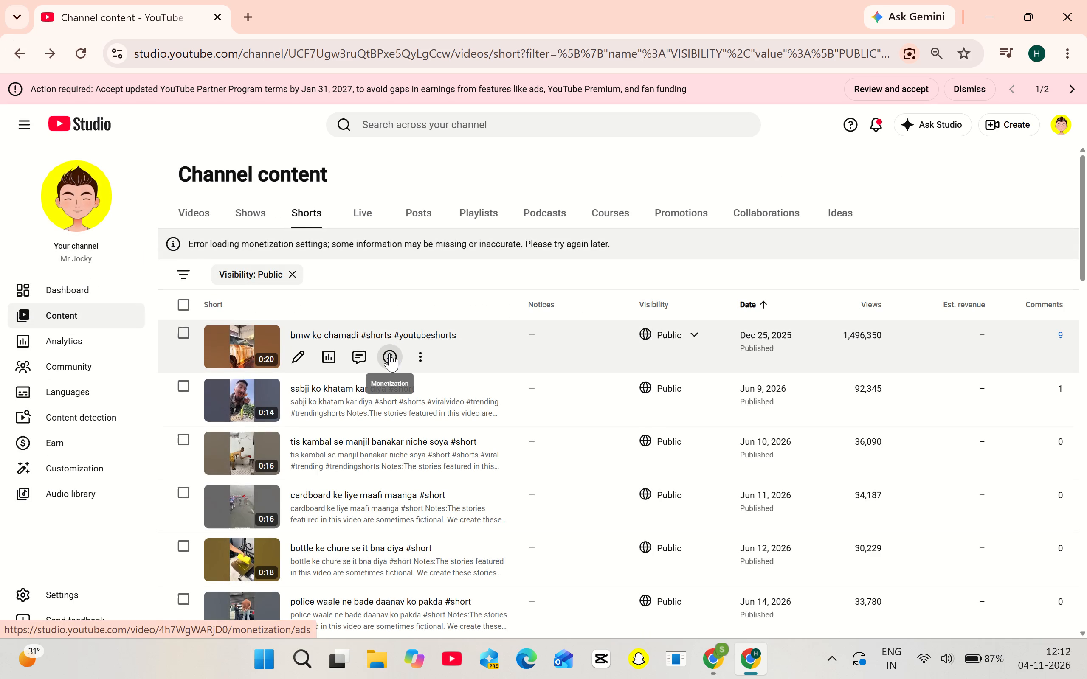
left_click(245, 404)
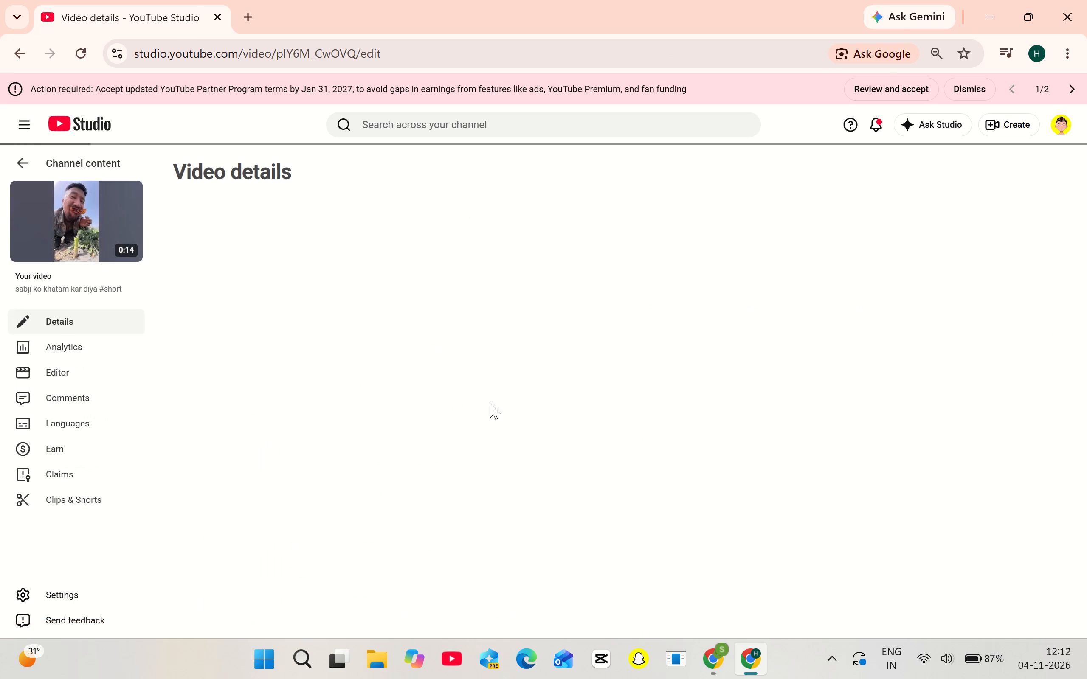
left_click(757, 356)
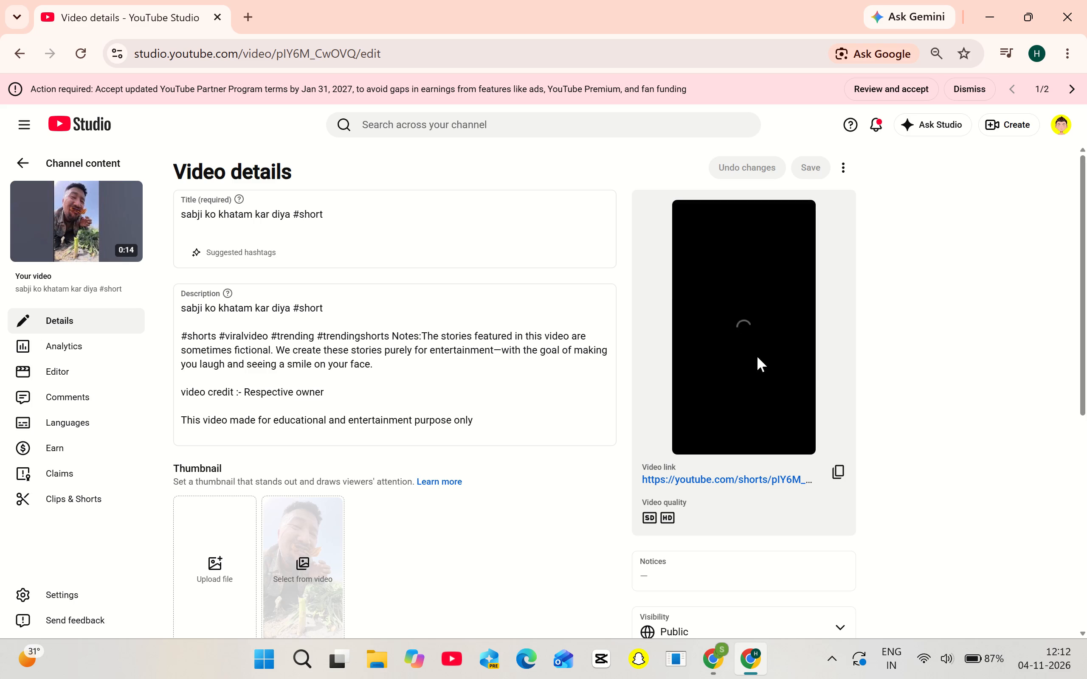
left_click(757, 356)
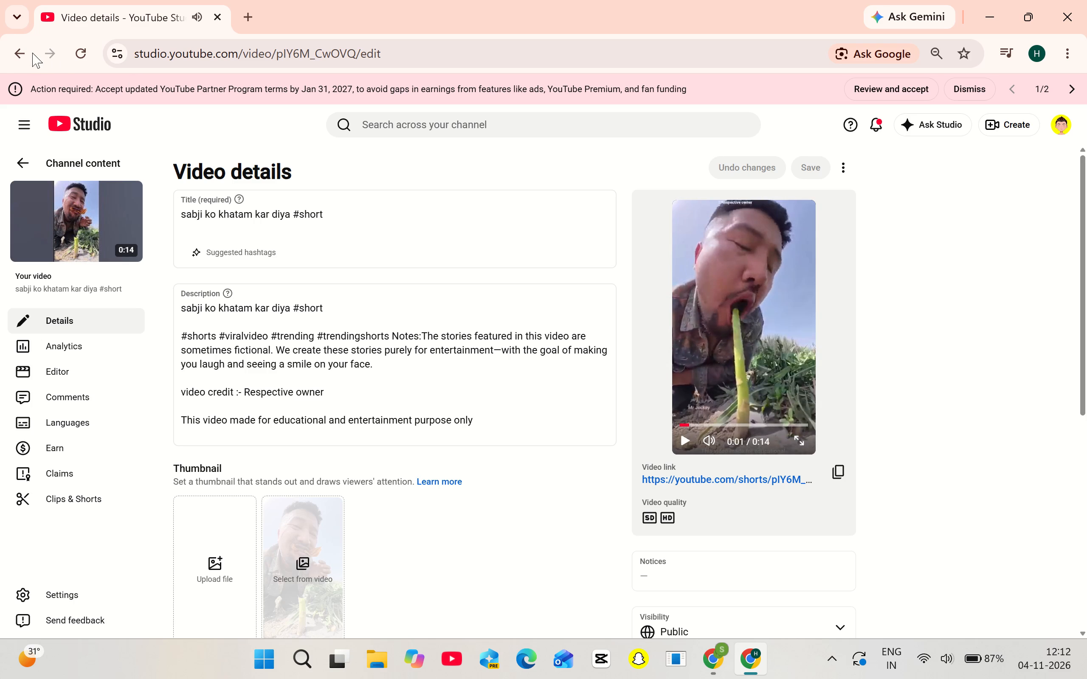
left_click(13, 63)
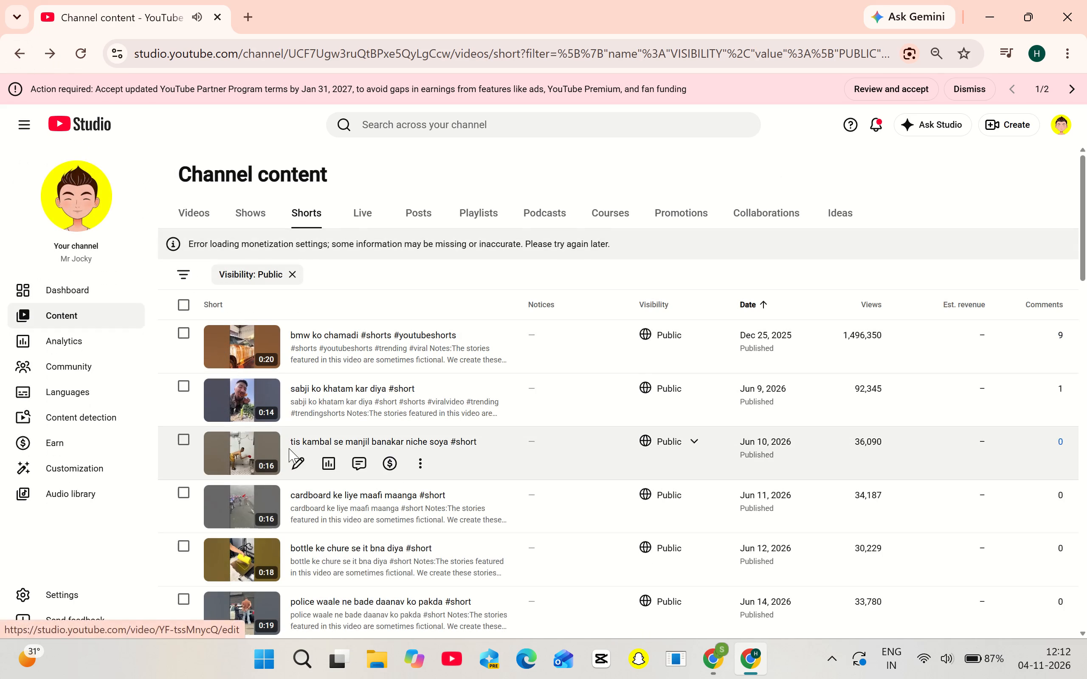
Open the public Short "tis kambal se manjil banakar niche soya", look through its details and play its preview briefly.
scroll(289, 448, "down", 1)
left_click(230, 369)
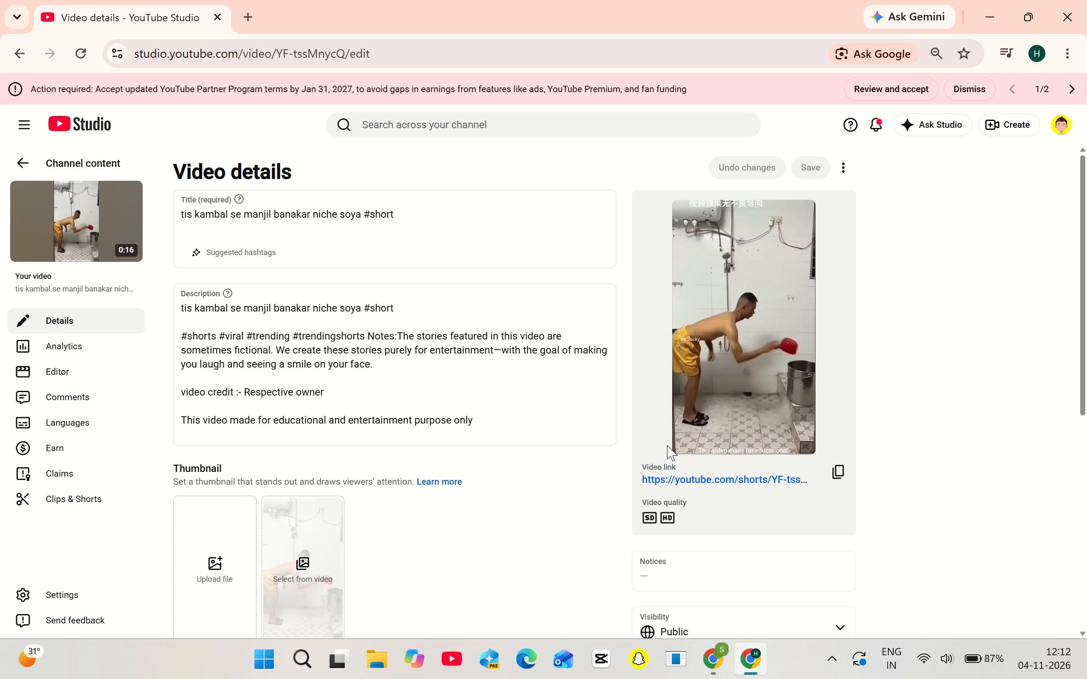
scroll(665, 444, "down", 7)
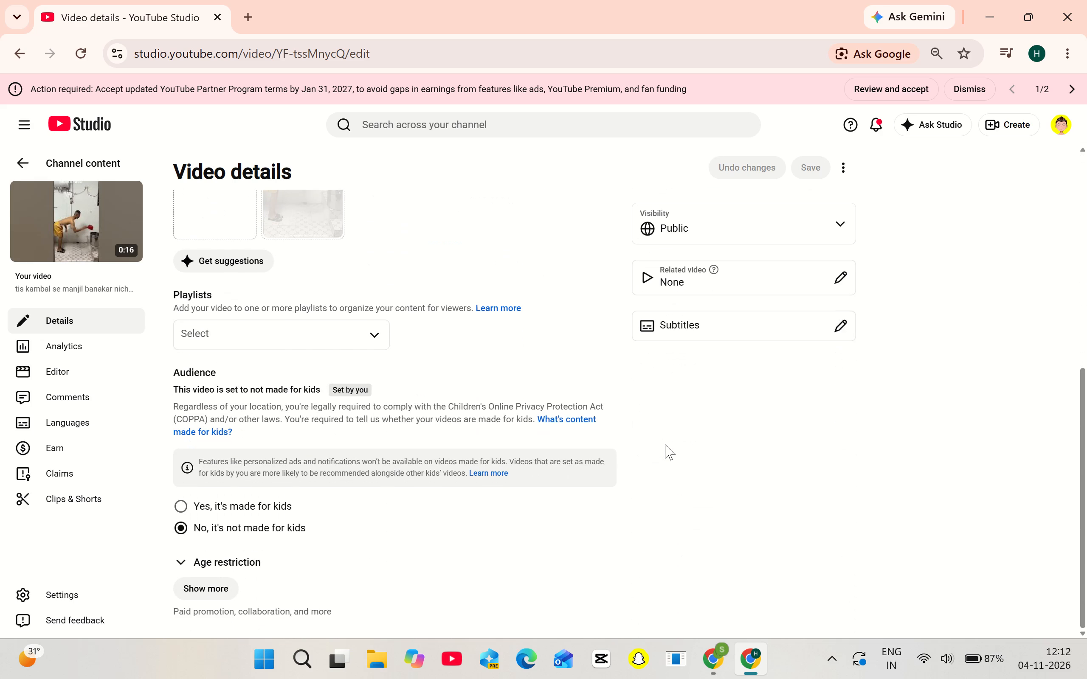
scroll(704, 264, "up", 5)
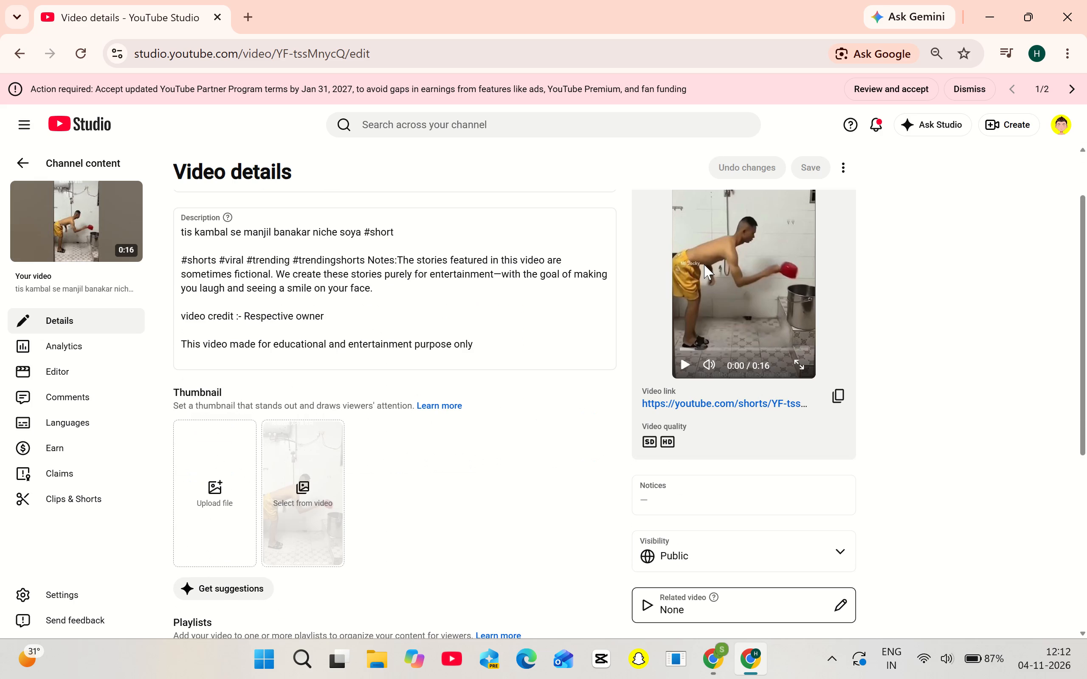
left_click(704, 264)
left_click(704, 264)
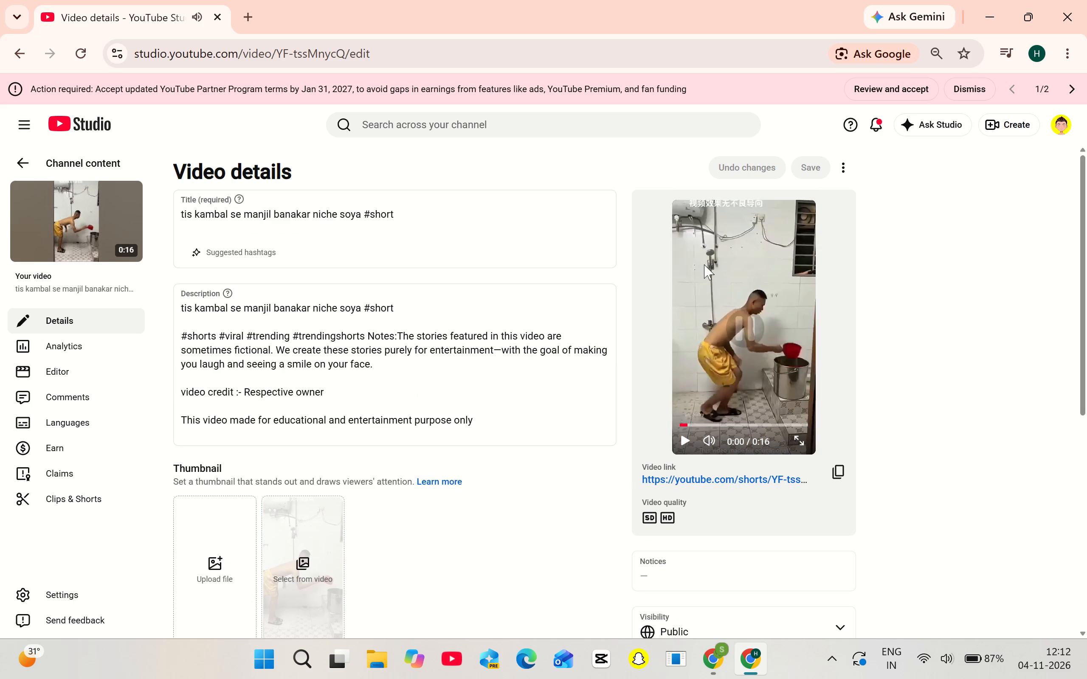
Leave the details of "tis kambal se manjil banakar niche soya" and return to the public Shorts list.
left_click(15, 48)
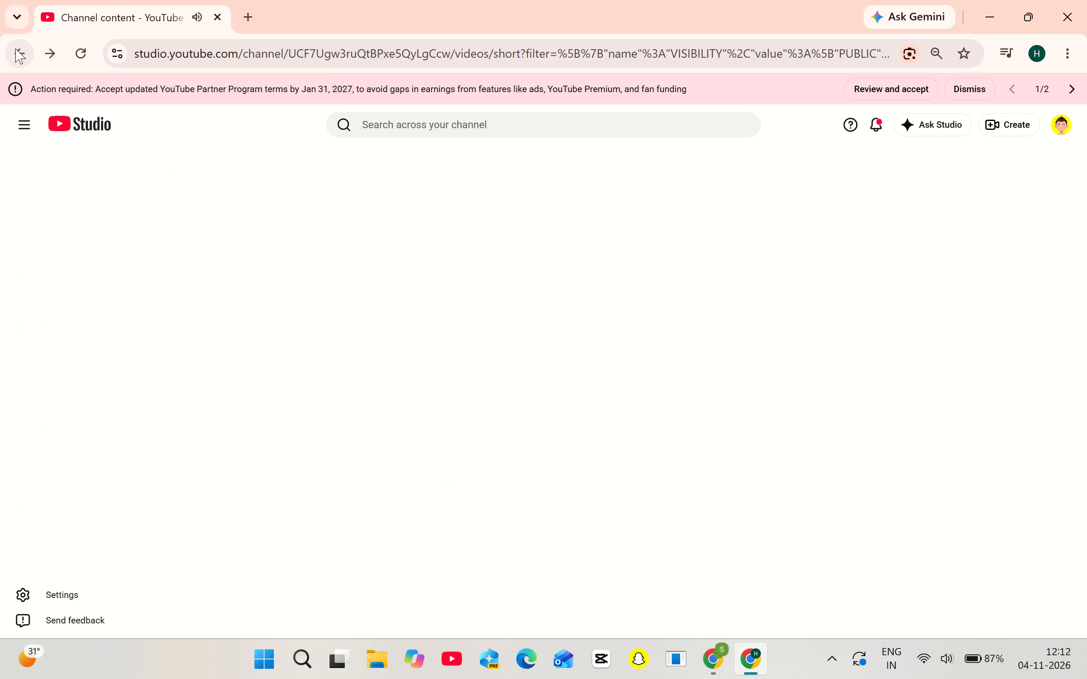
left_click_drag(15, 48, 540, 431)
scroll(540, 431, "down", 3)
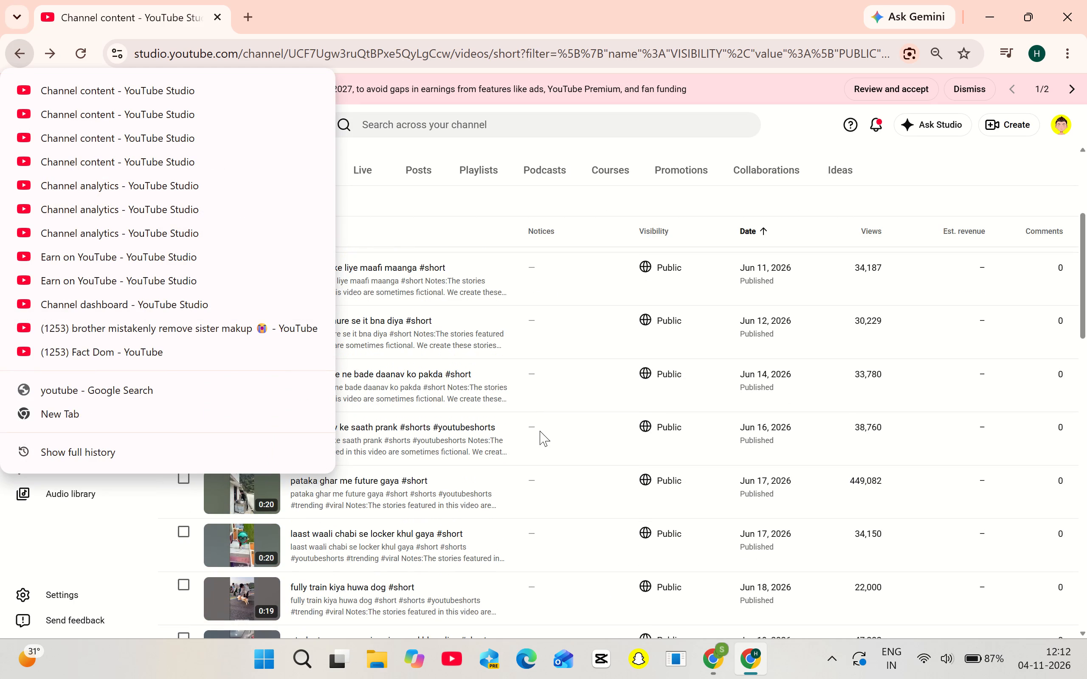
scroll(540, 431, "up", 4)
left_click(714, 260)
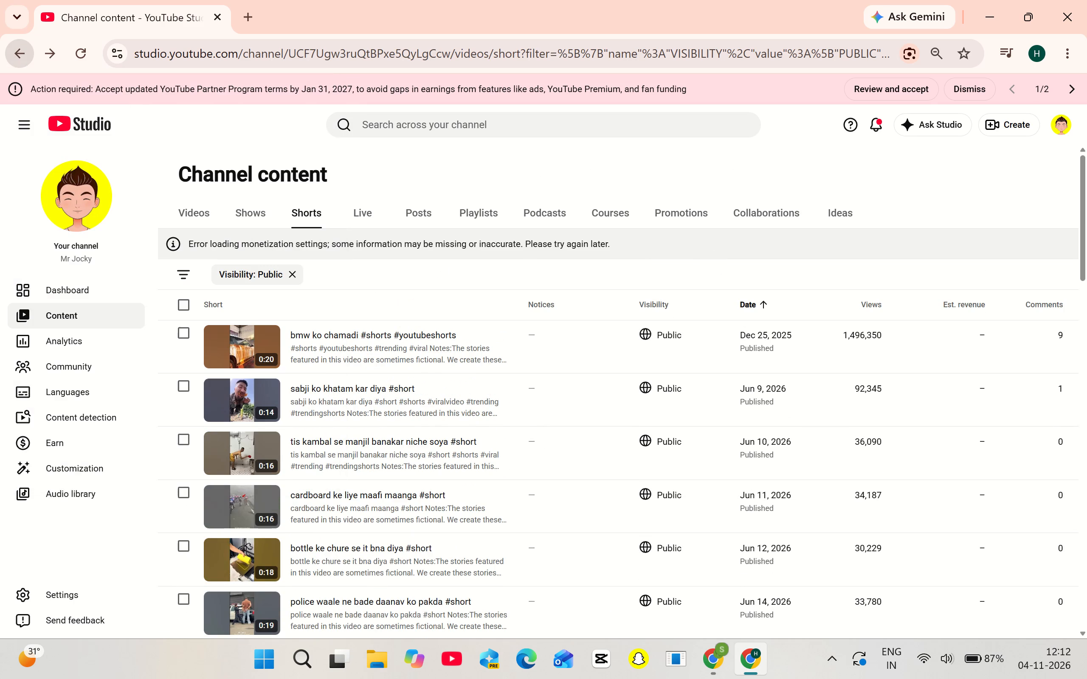
Open the details of the June 16 Short "delivery boy ke saath prank", play its preview briefly and return to the list.
scroll(461, 472, "down", 4)
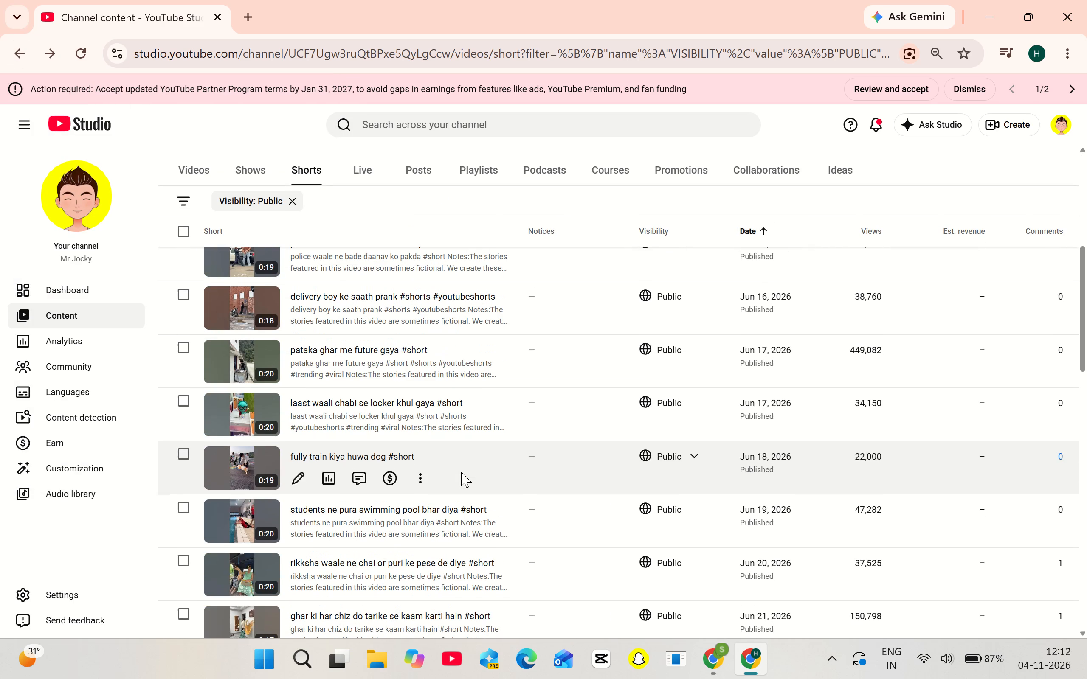
left_click(235, 330)
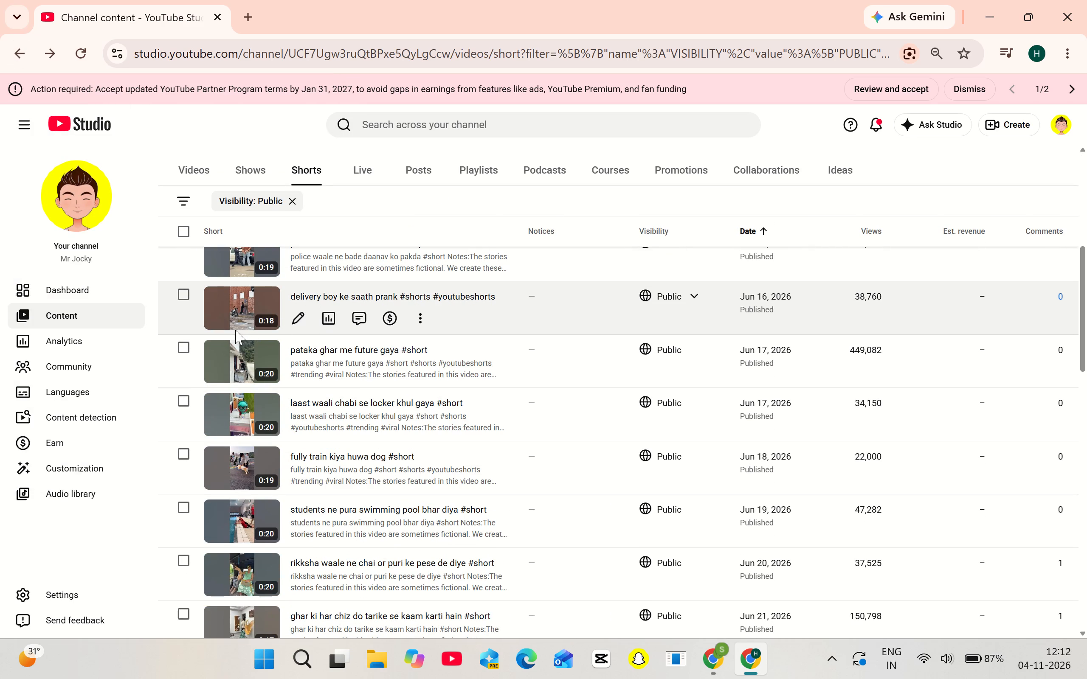
left_click(235, 330)
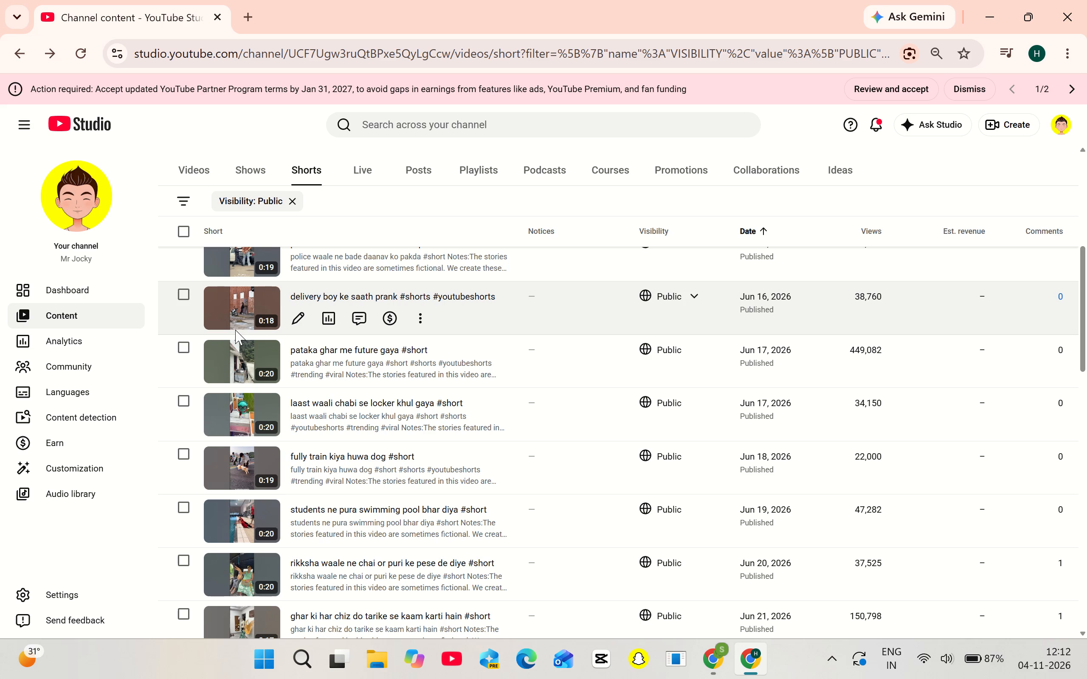
left_click(235, 330)
left_click(261, 315)
left_click(762, 368)
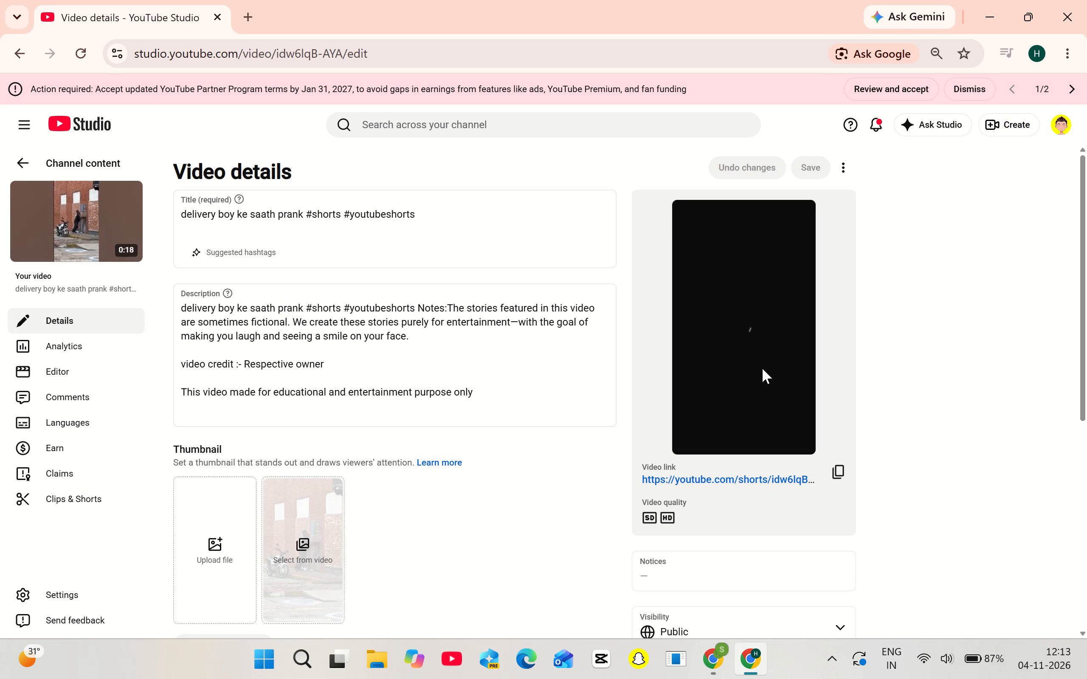
left_click(762, 368)
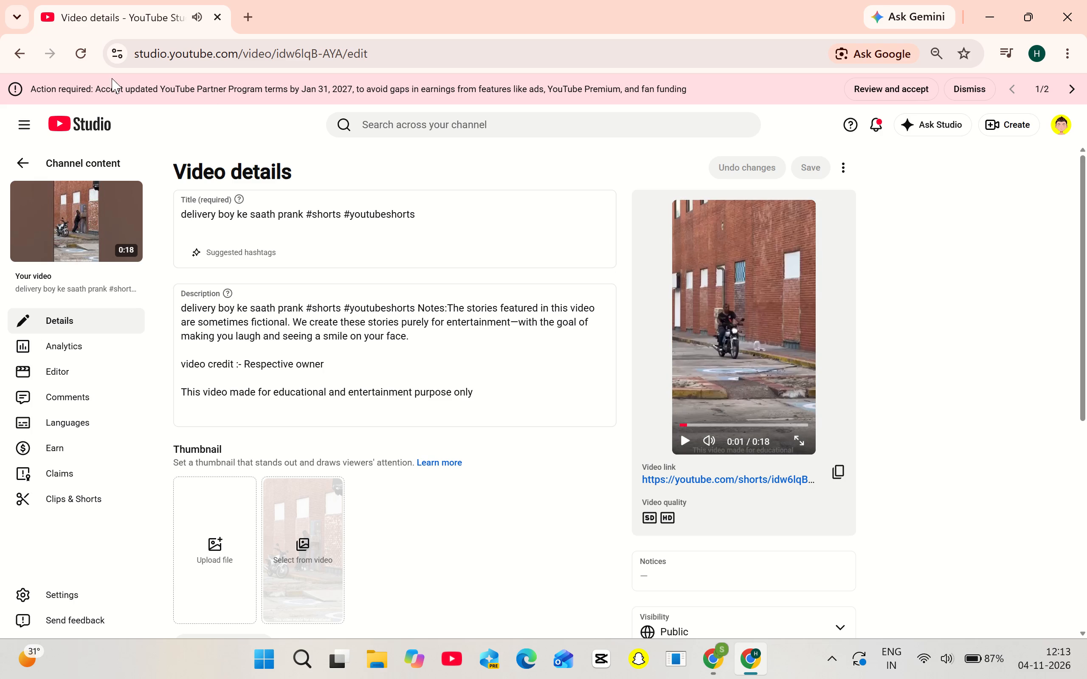
left_click(17, 62)
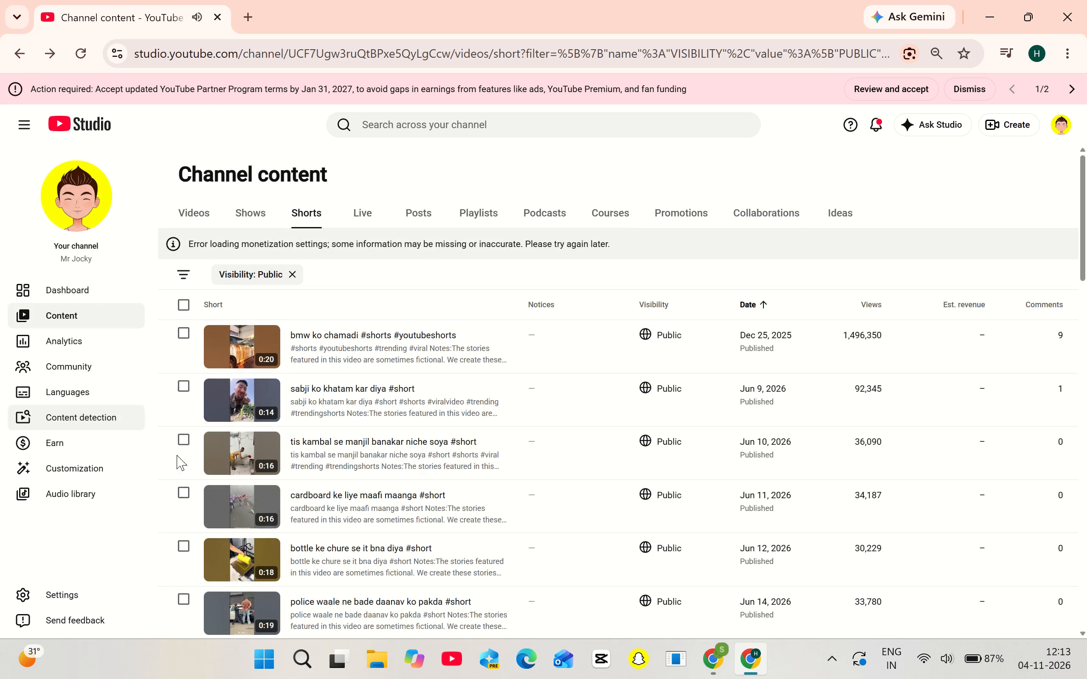
Select the June 16 Short "delivery boy ke saath prank", change its visibility to Unlisted and accept the implications.
scroll(217, 499, "down", 3)
left_click(191, 478)
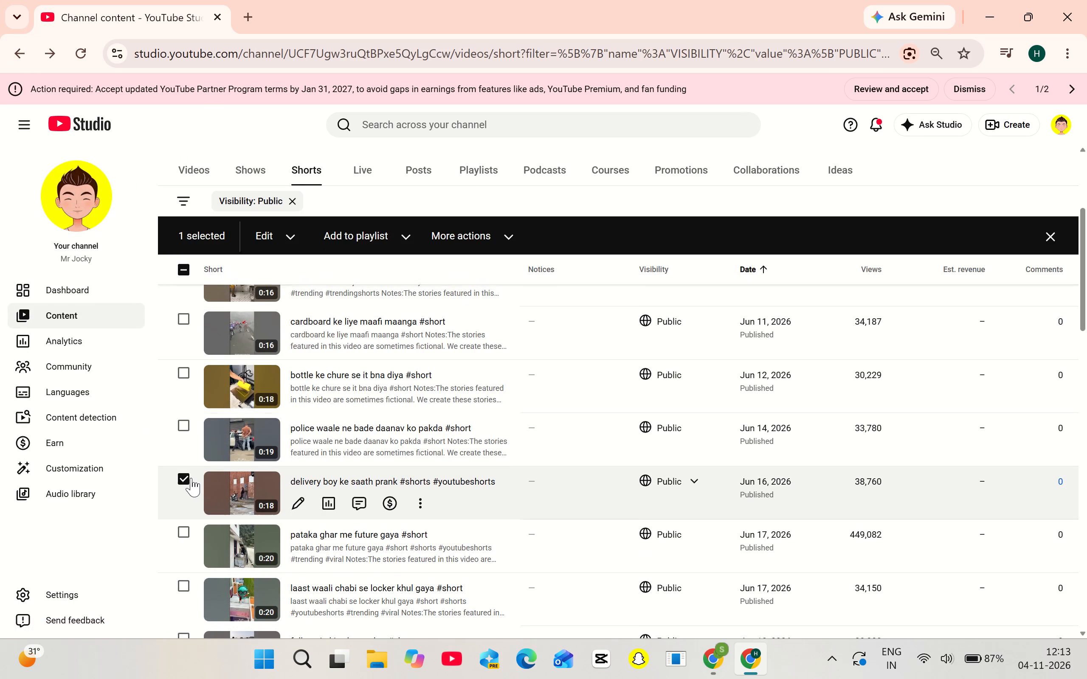
left_click(286, 239)
left_click(306, 300)
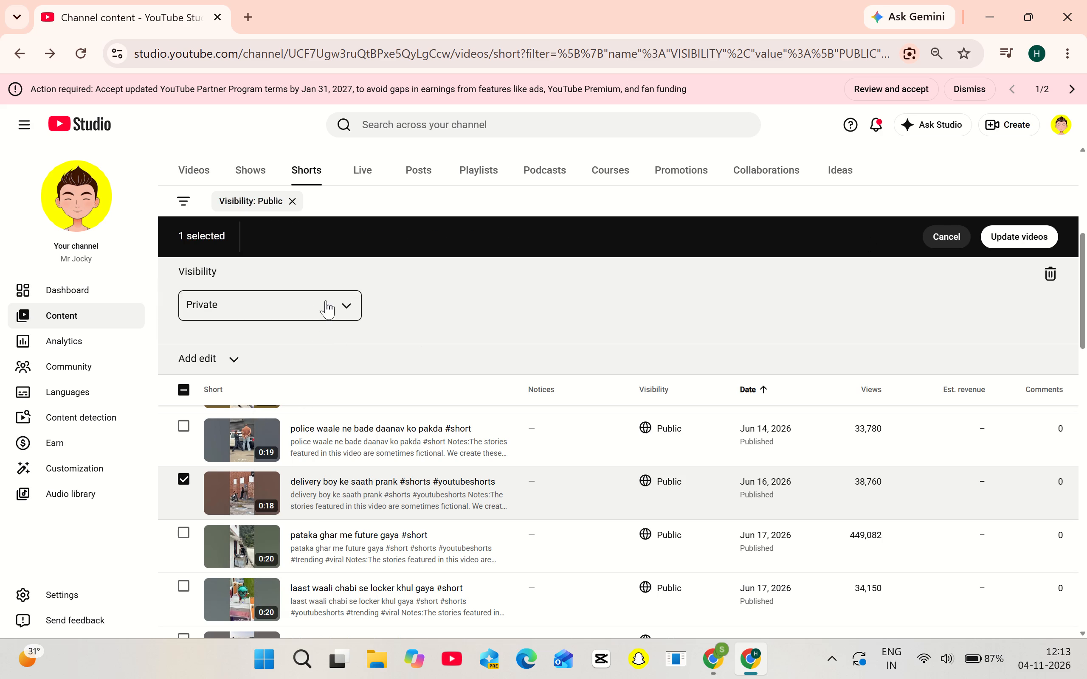
left_click(326, 299)
left_click(329, 350)
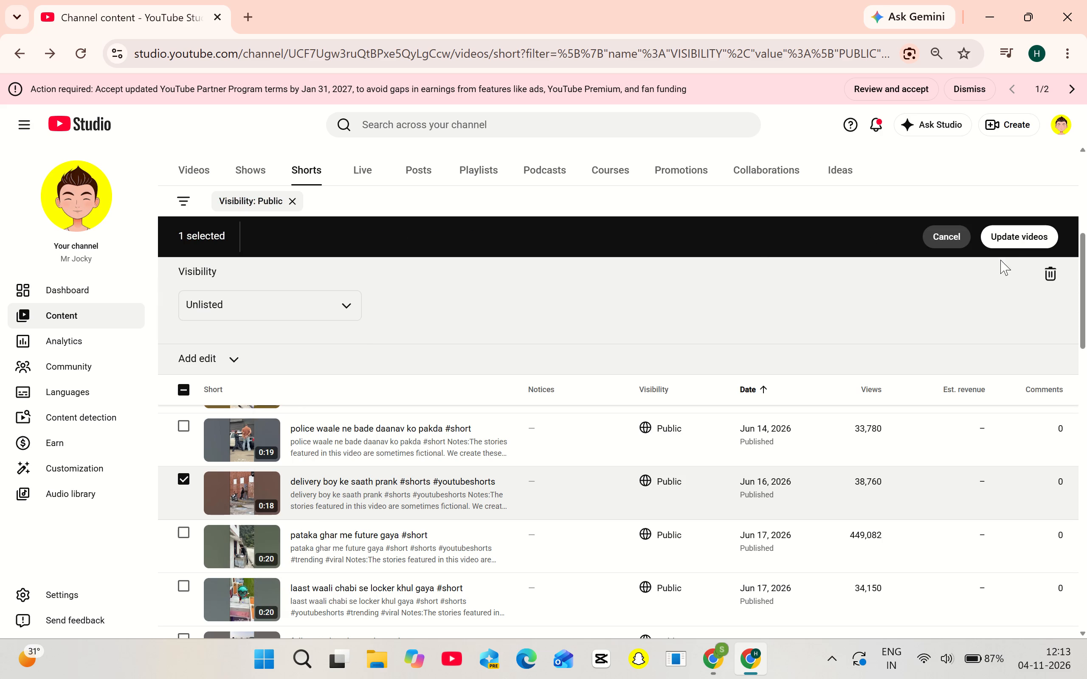
left_click(1018, 244)
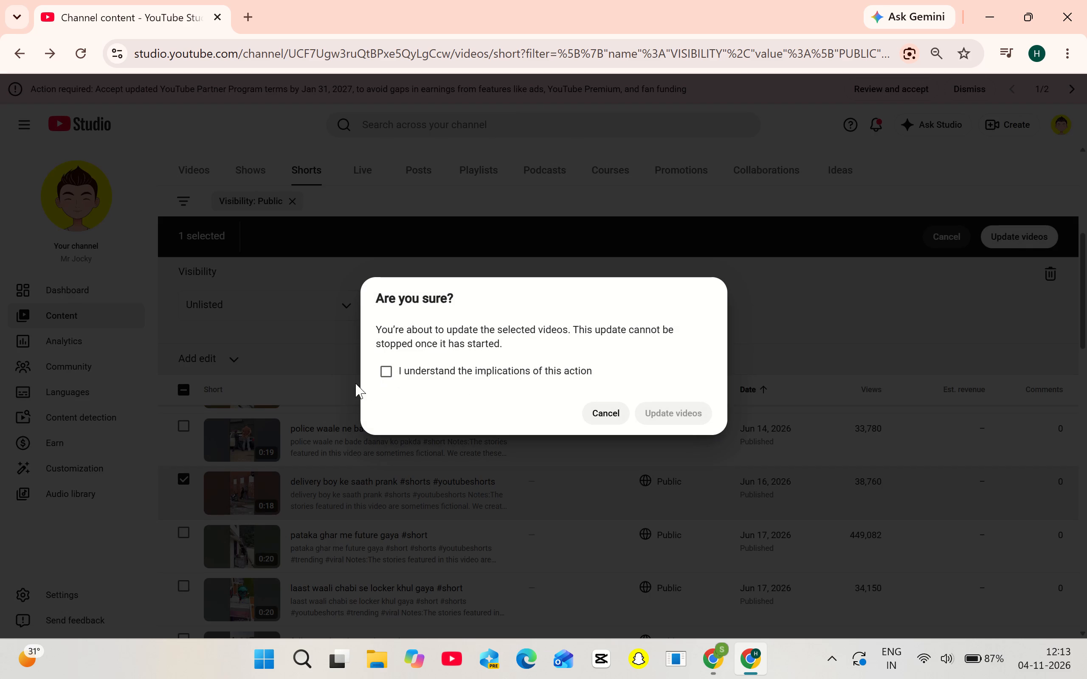
left_click(355, 383)
left_click(382, 375)
left_click(687, 413)
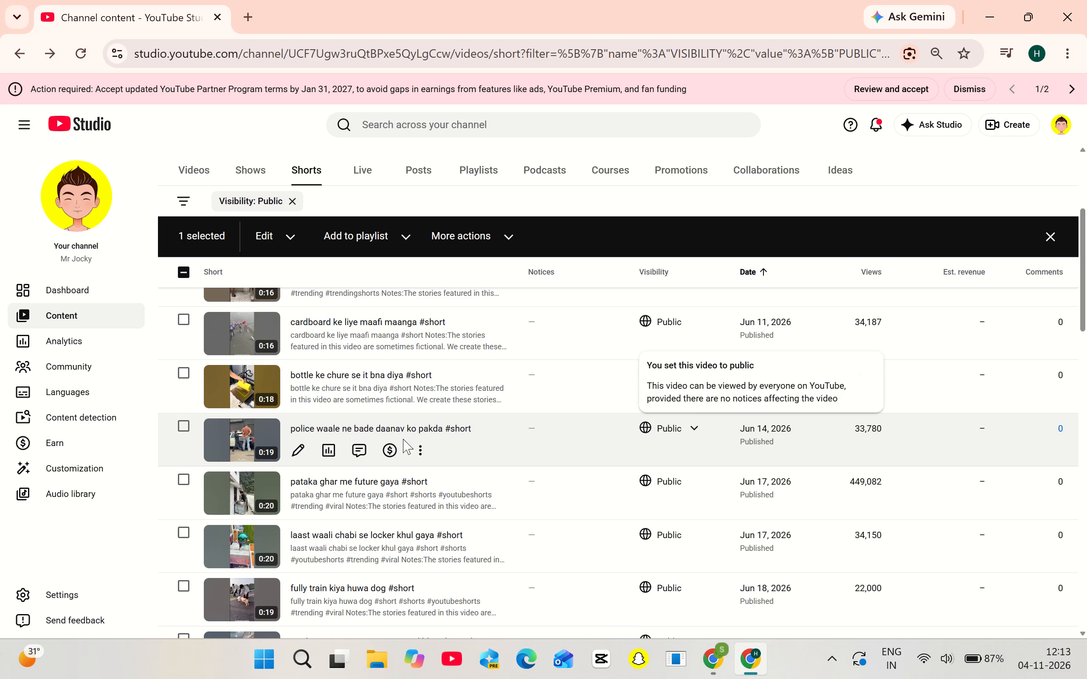
Open the details of the public Short "pataka ghar me future gaya", play its preview briefly and return to the list.
left_click(256, 481)
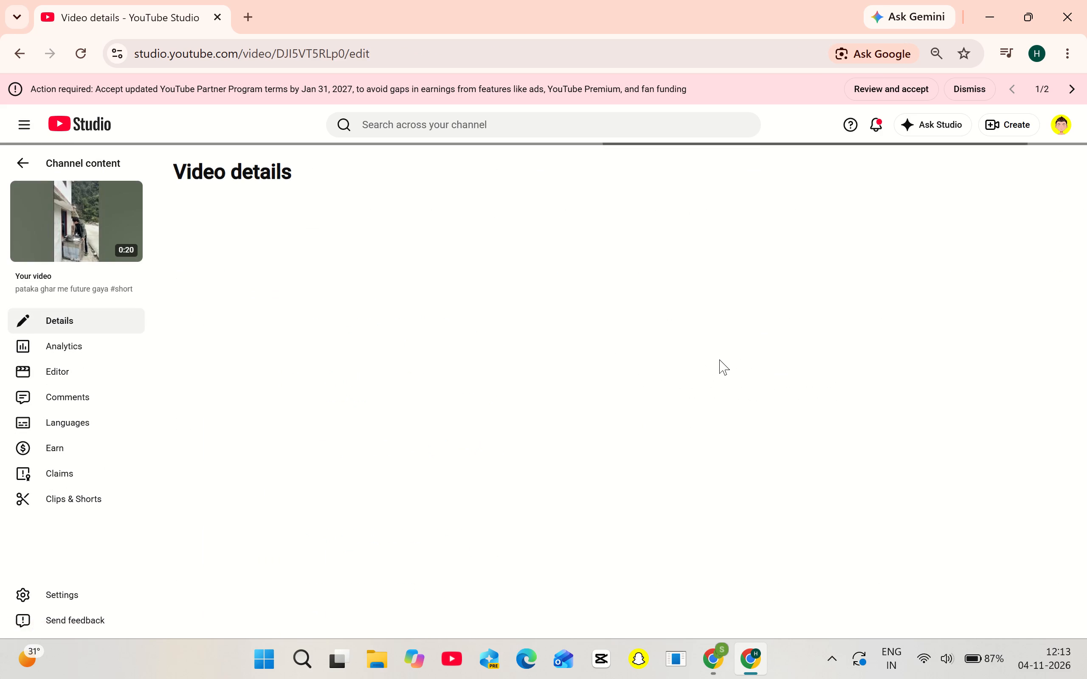
left_click(743, 324)
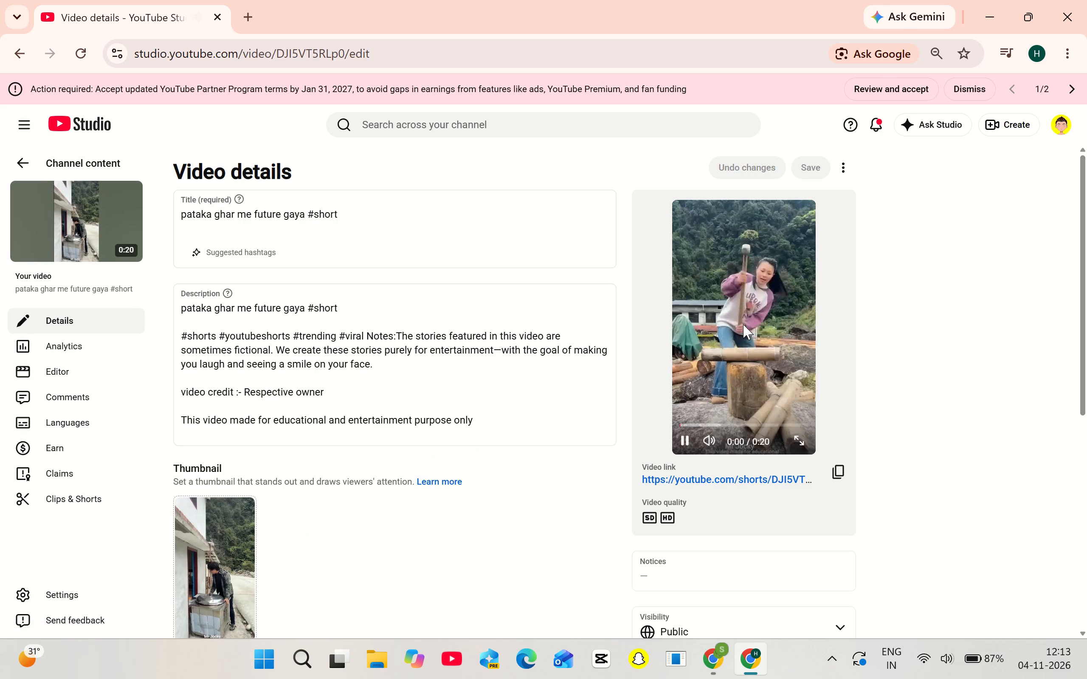
left_click(711, 310)
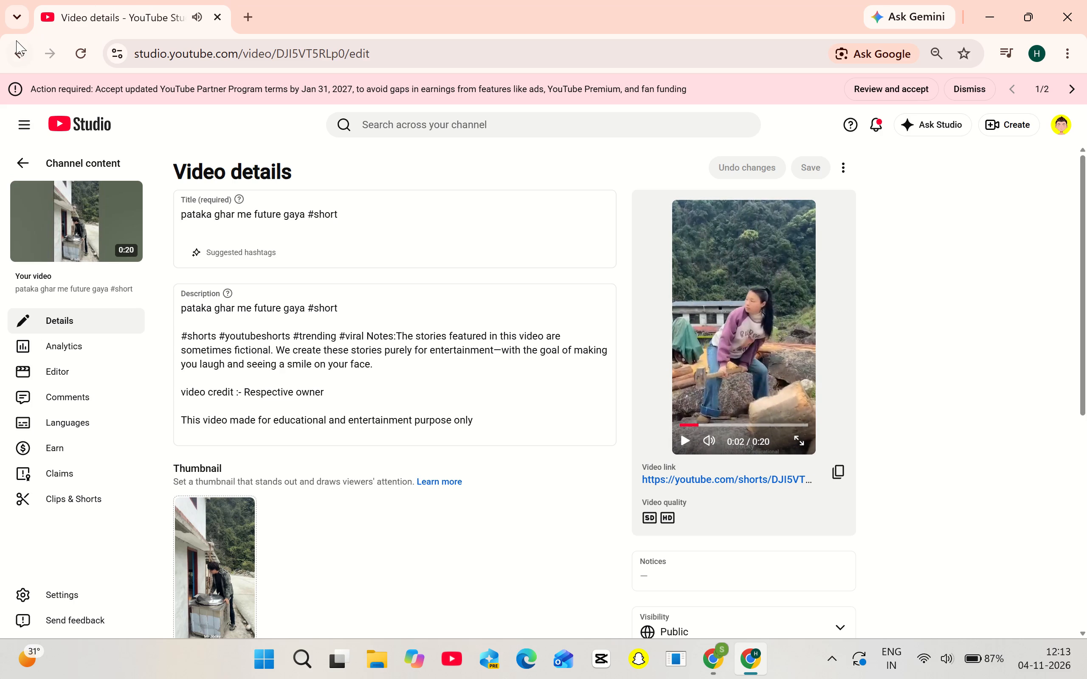
left_click(17, 39)
Look through the remaining public Shorts from December 25, 2025 to early July 2026 for further ones to unlist.
scroll(273, 548, "down", 4)
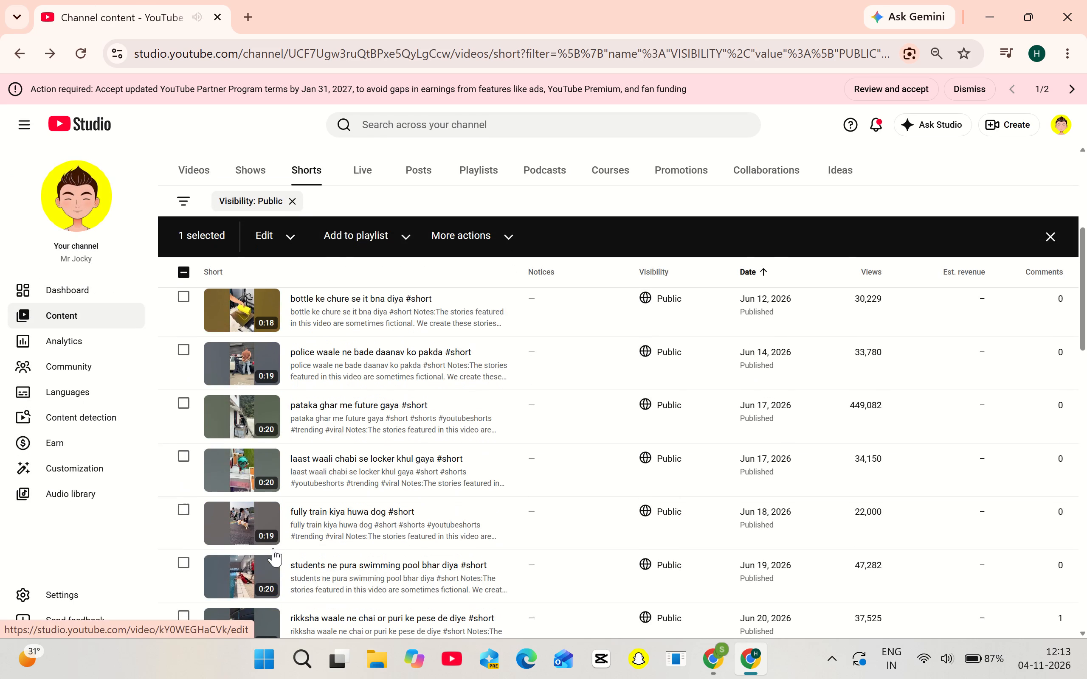
scroll(273, 548, "down", 2)
scroll(273, 548, "up", 1)
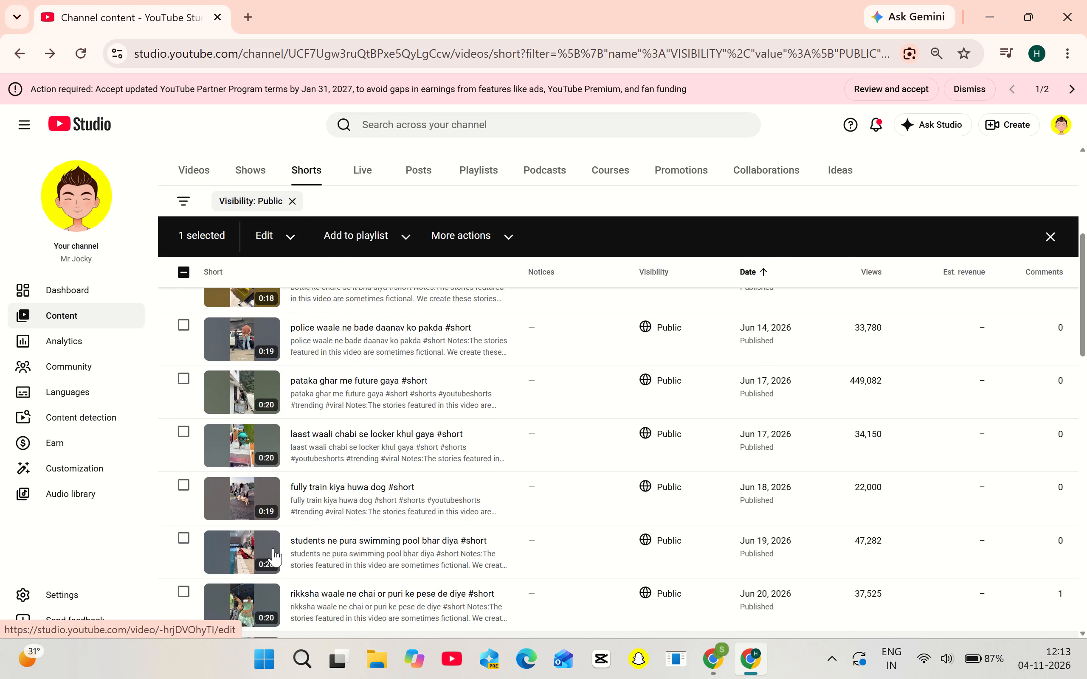
scroll(273, 548, "up", 3)
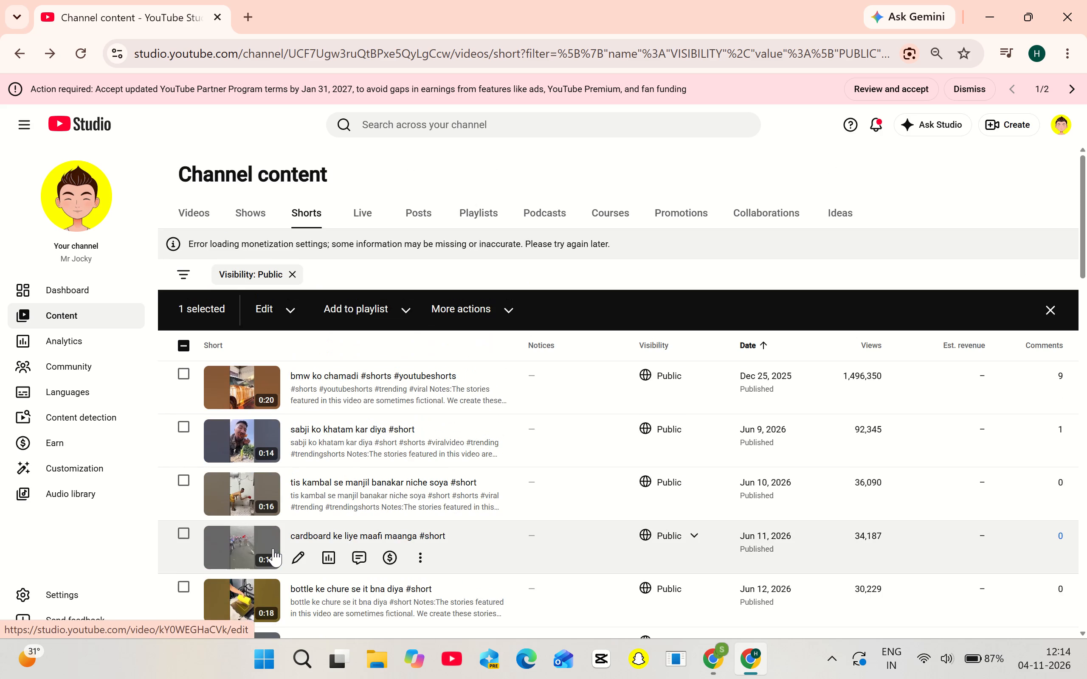
scroll(273, 548, "down", 6)
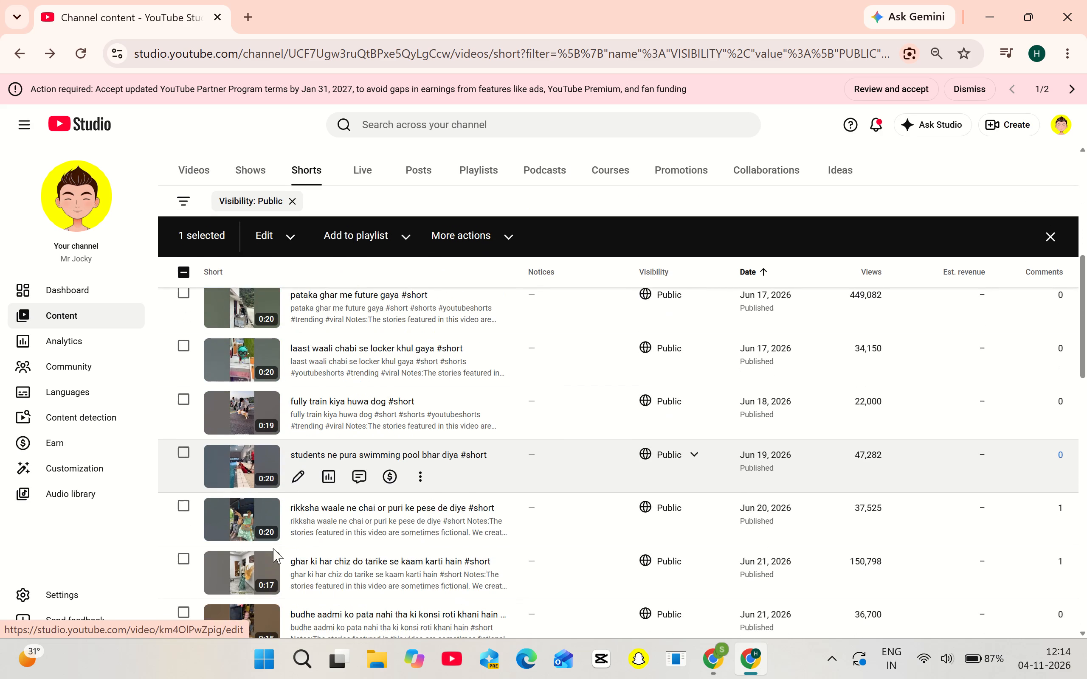
scroll(273, 548, "down", 3)
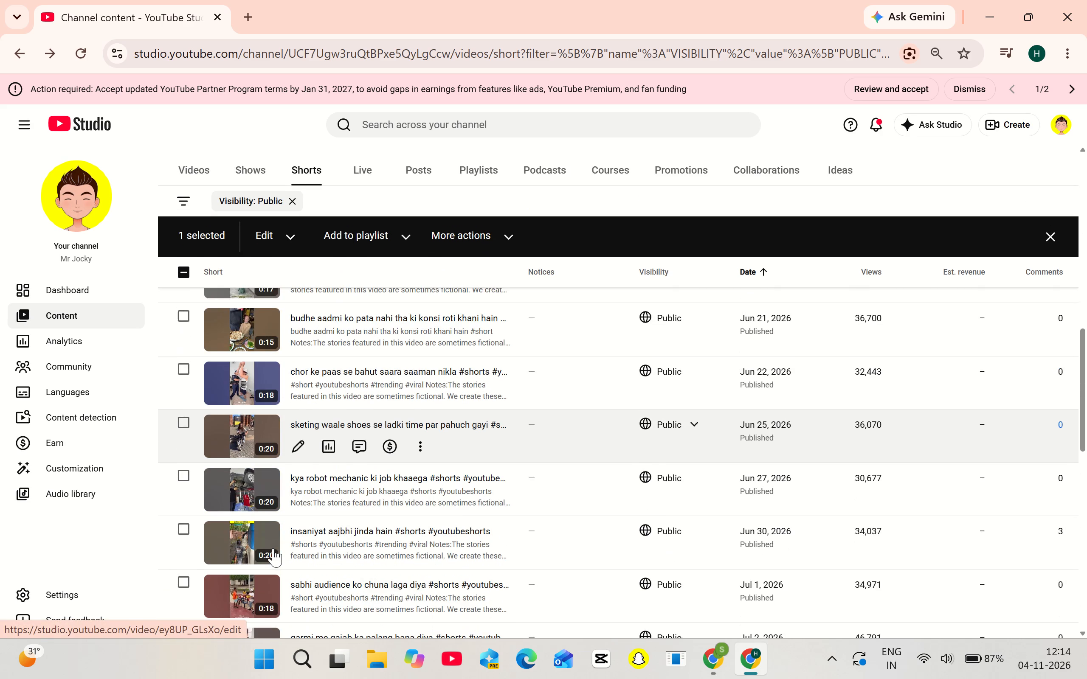
scroll(273, 548, "down", 1)
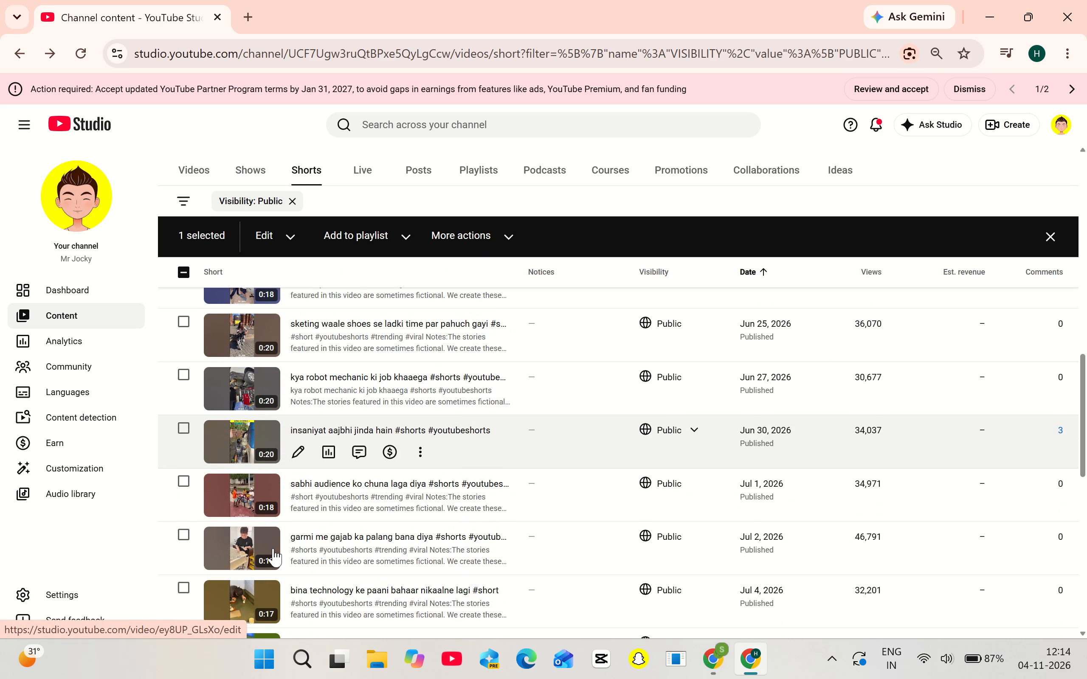
scroll(273, 548, "down", 2)
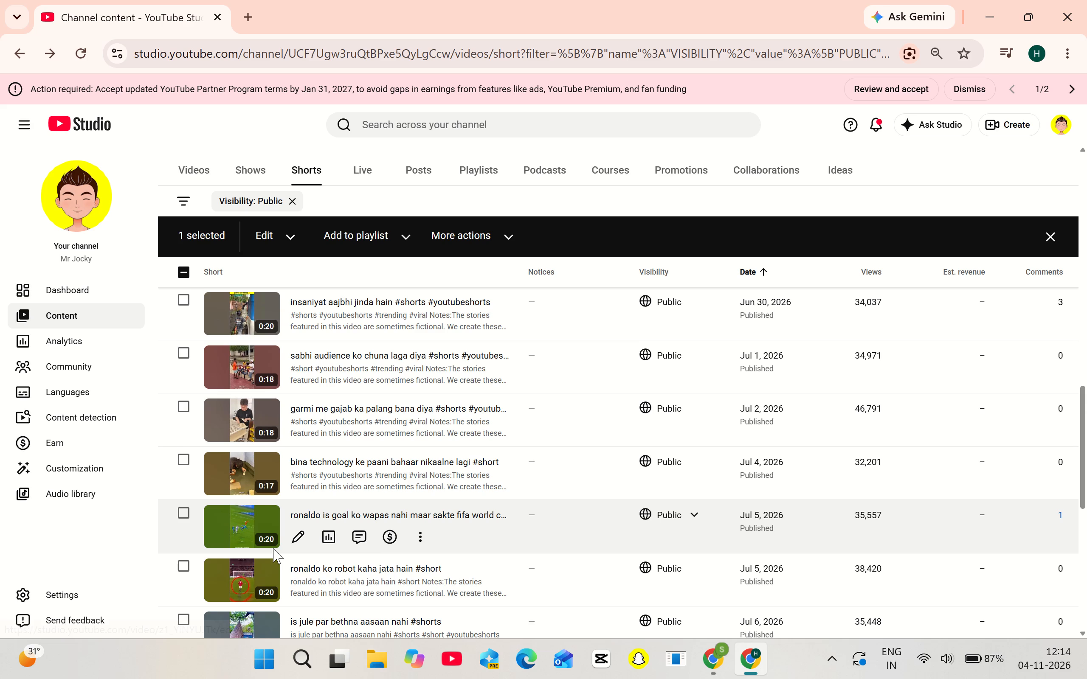
scroll(273, 548, "down", 2)
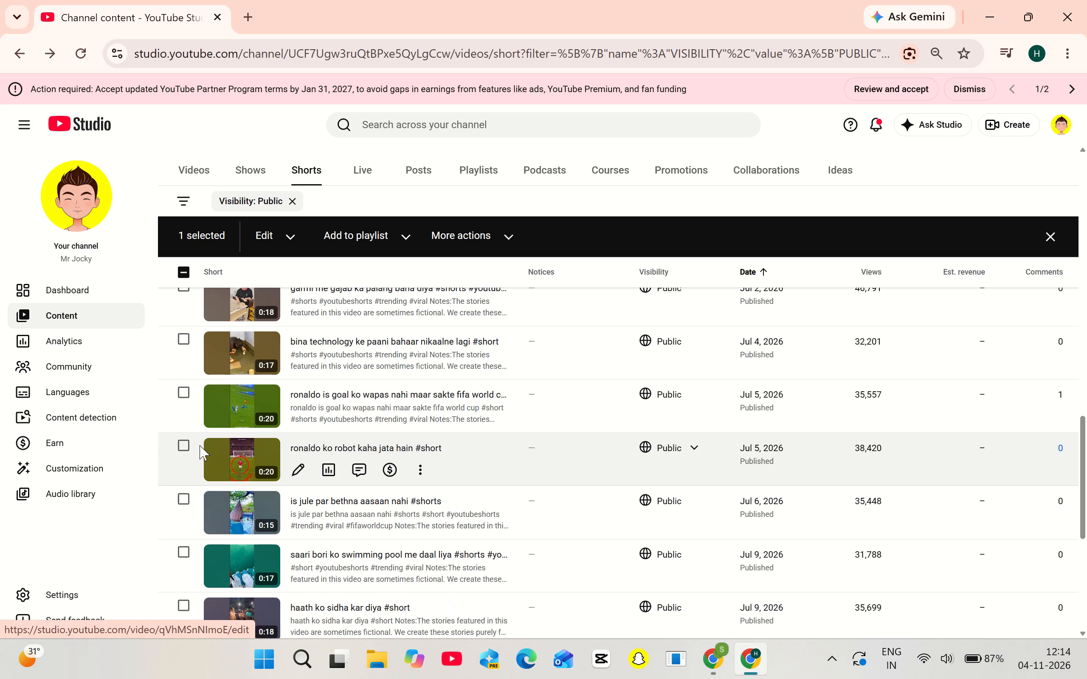
Add the two July 5 Ronaldo Shorts and the July 6 "is jule par bethna aasaan nahi" to the selection, bulk-change to Unlisted and accept the implications.
left_click(191, 397)
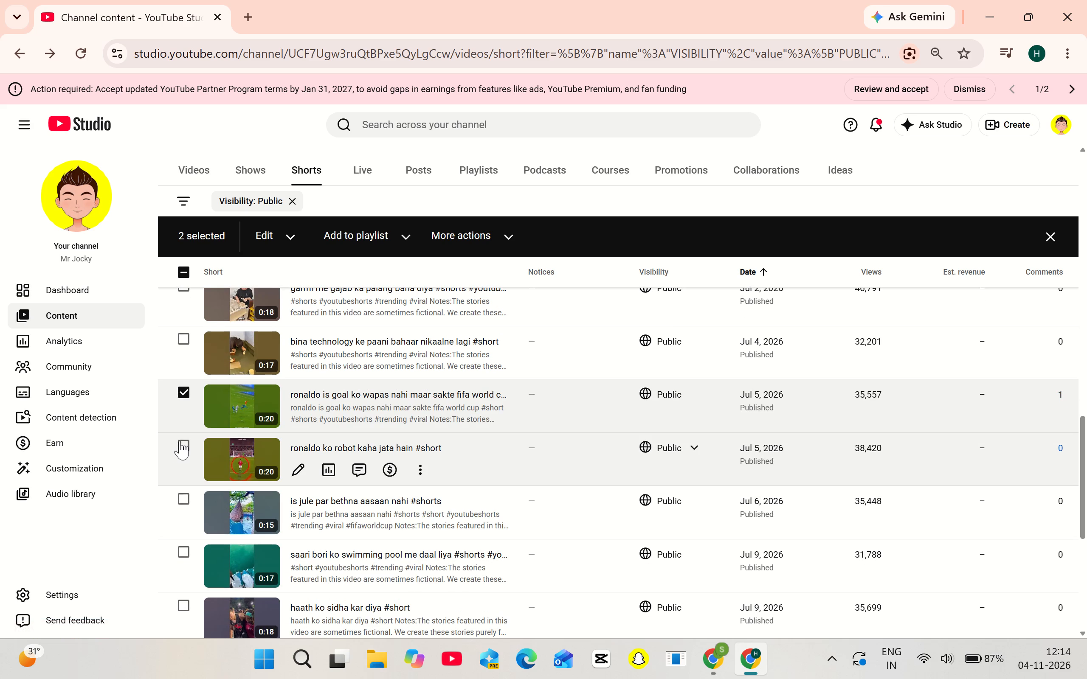
left_click(180, 440)
left_click(182, 511)
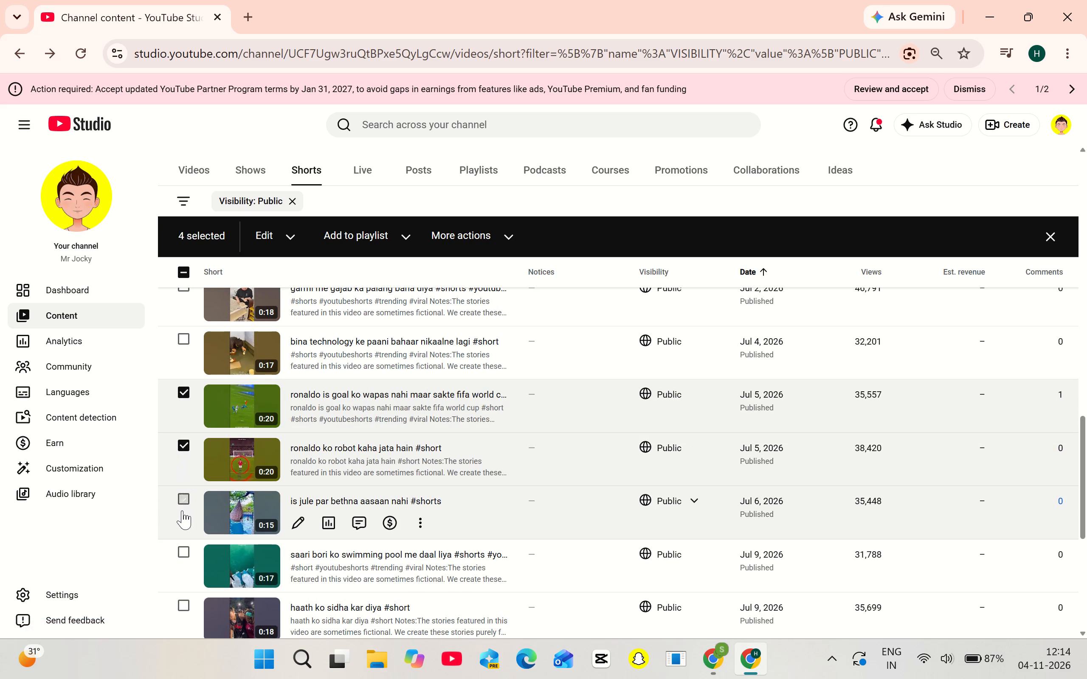
left_click(183, 546)
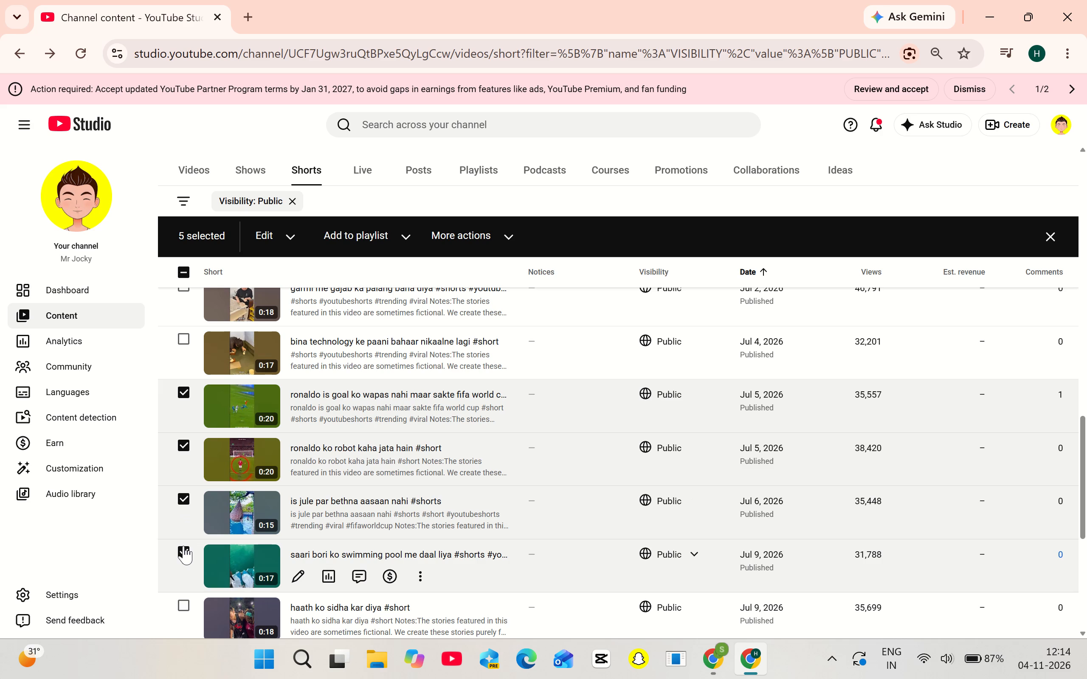
left_click(183, 546)
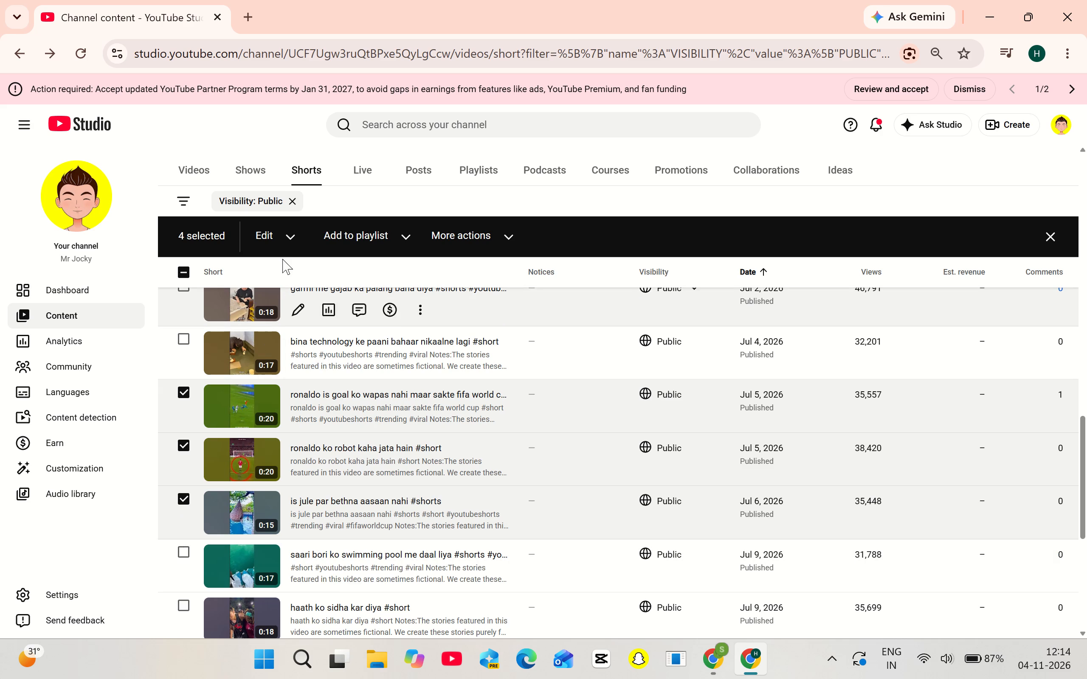
left_click(282, 246)
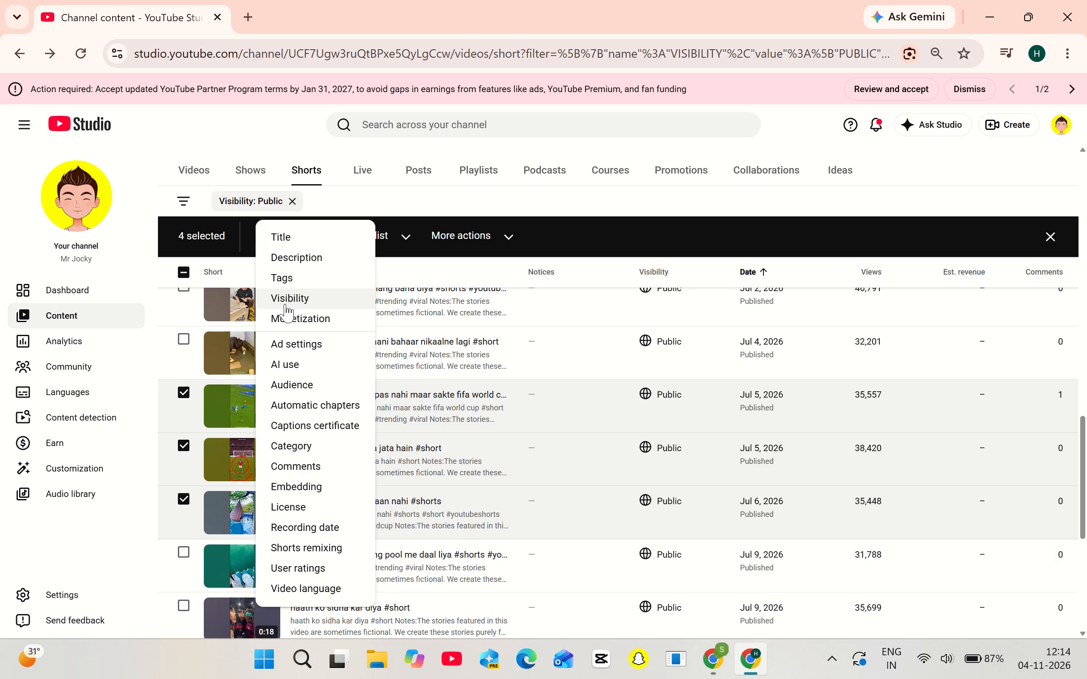
left_click(285, 304)
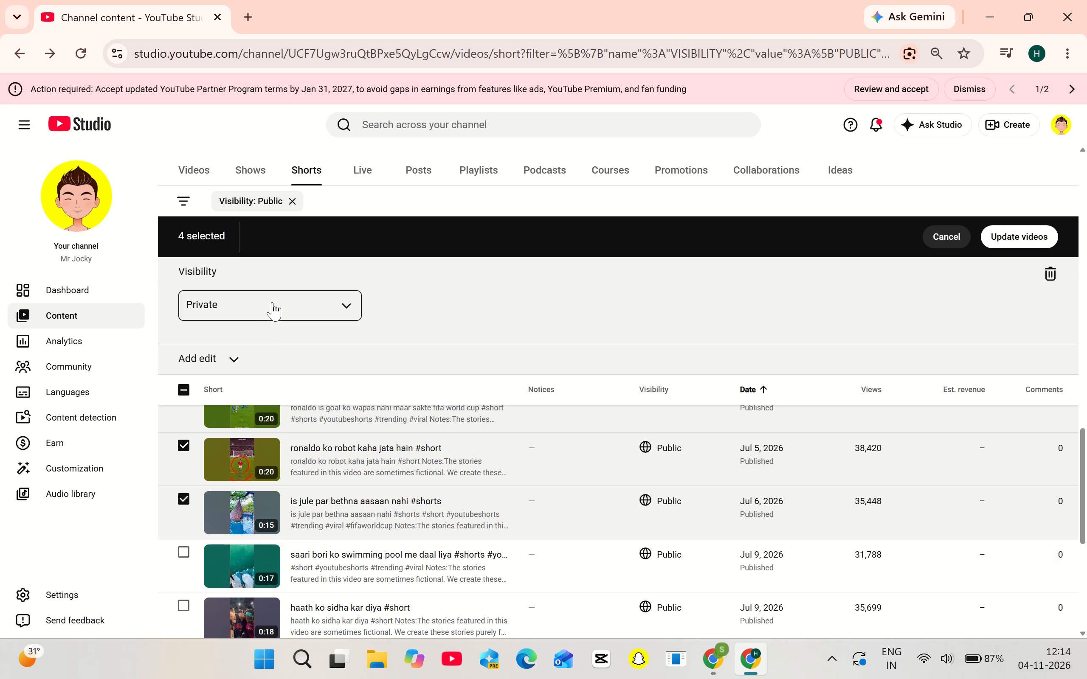
left_click(272, 302)
left_click(254, 345)
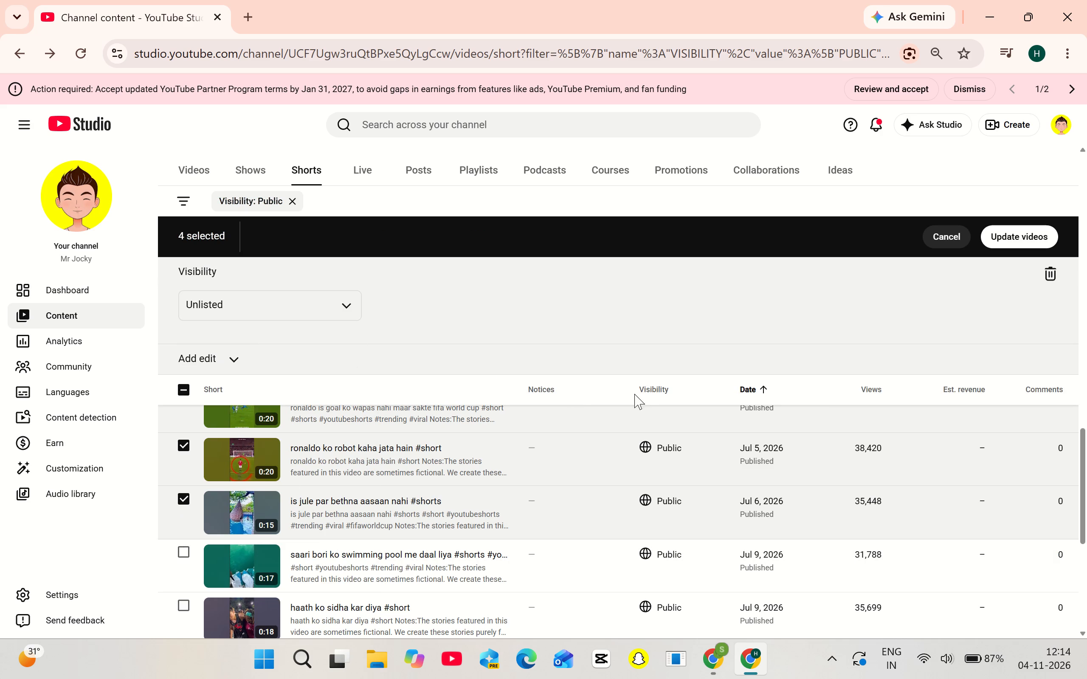
left_click(996, 237)
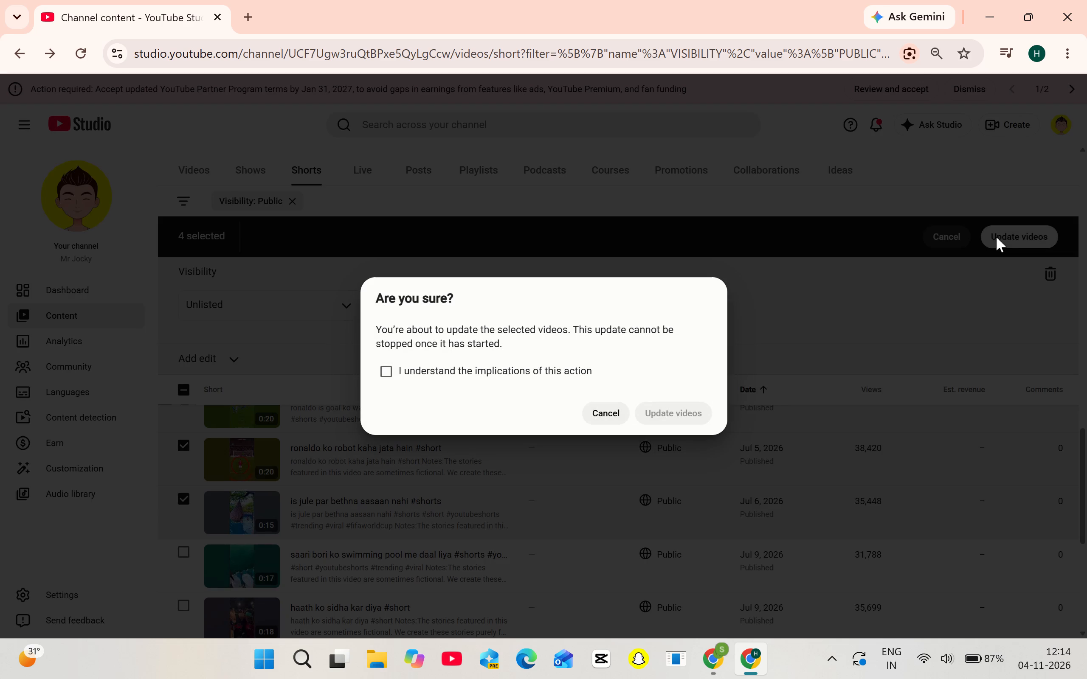
left_click(398, 370)
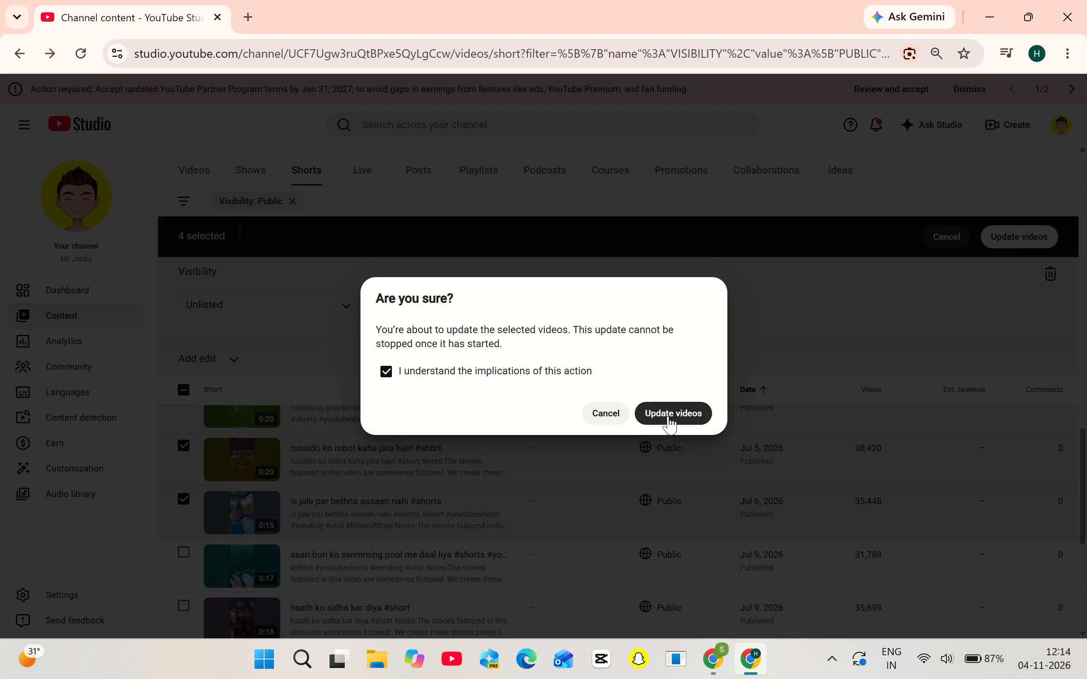
left_click(683, 421)
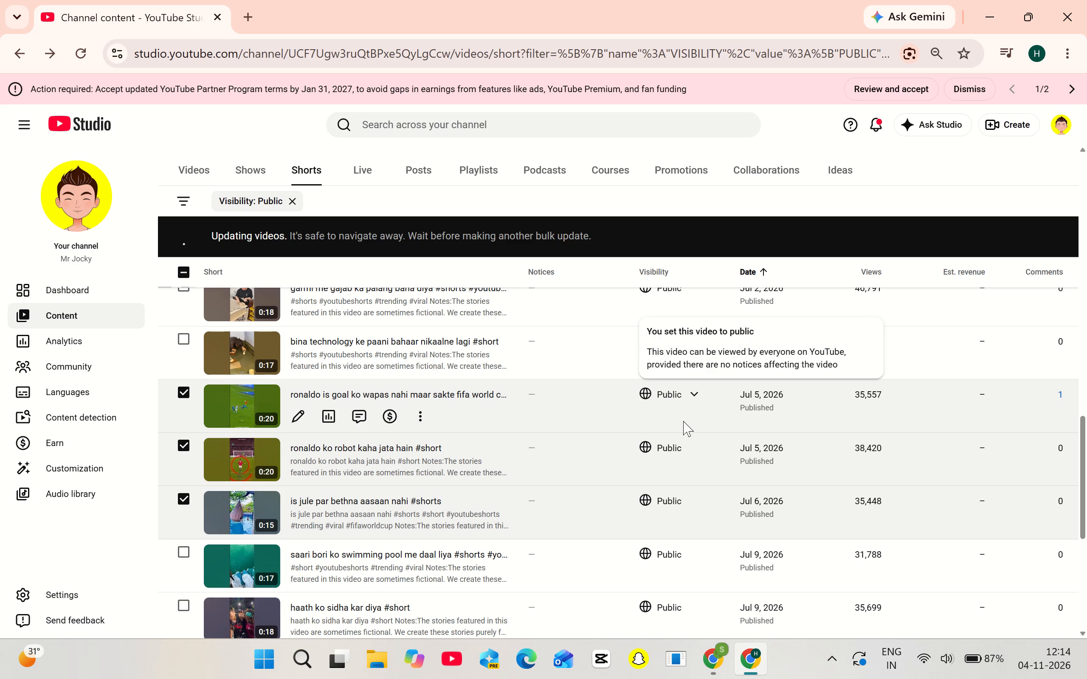
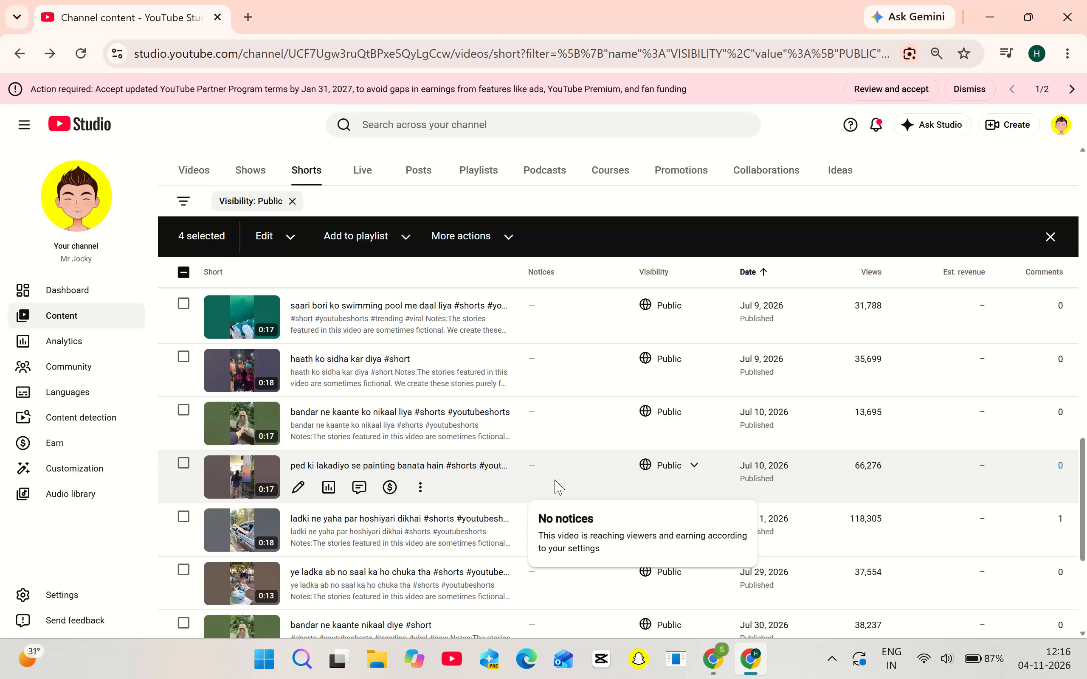
Open the details of the July 9 Short "saari bori ko swimming pool me daal liya", play its preview briefly and return to the list.
scroll(316, 385, "up", 1)
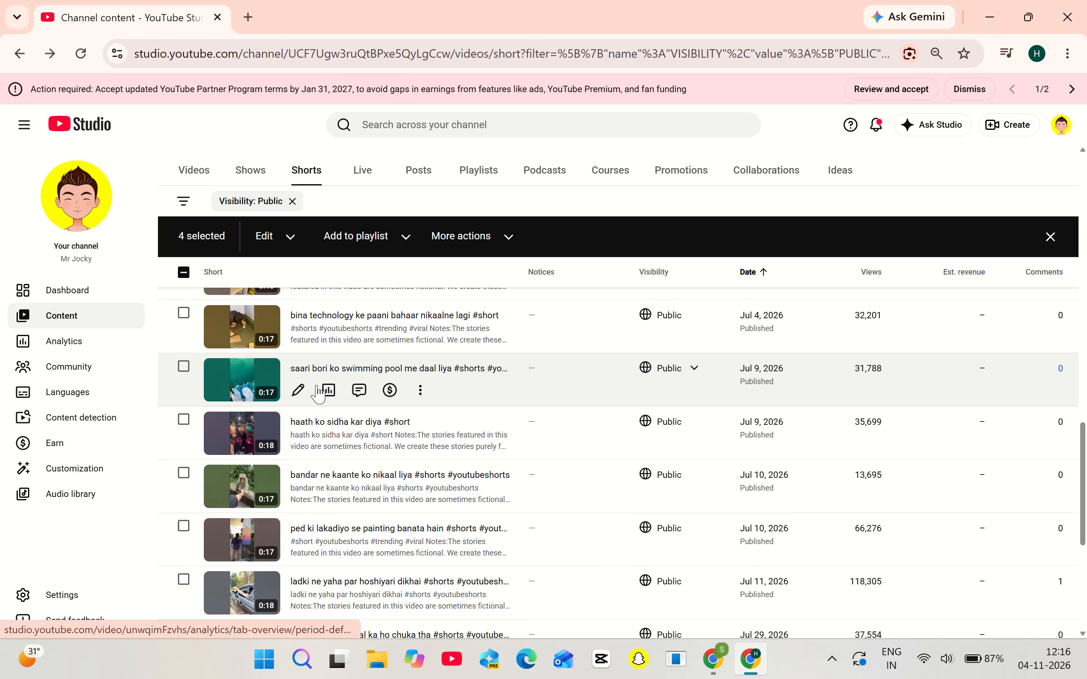
scroll(316, 385, "up", 1)
left_click(242, 430)
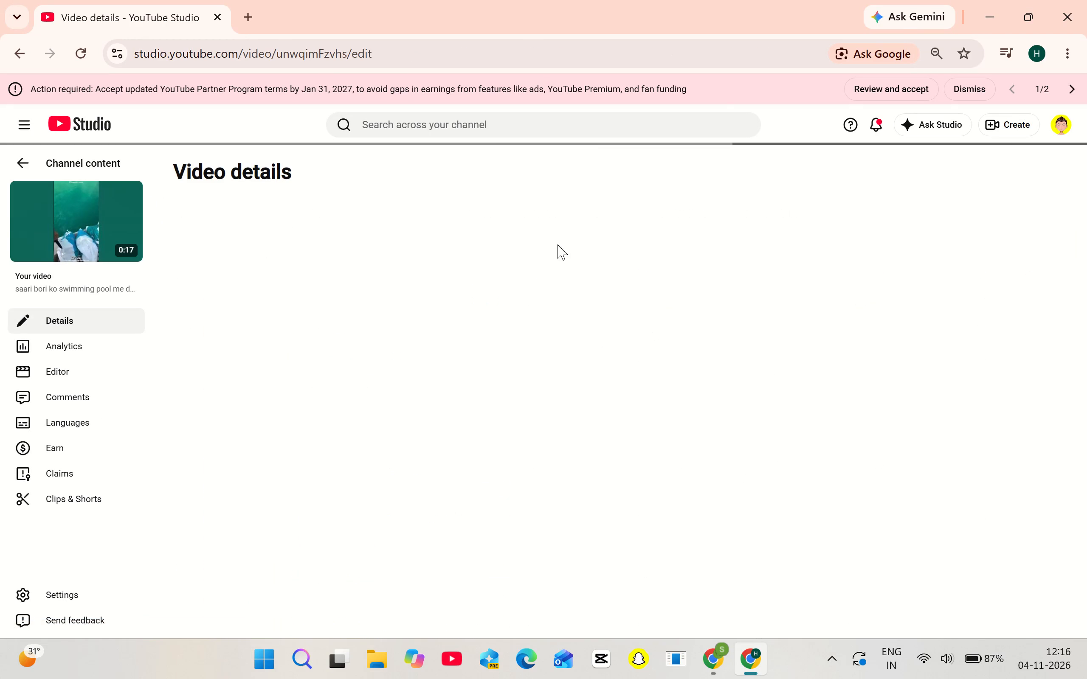
left_click(743, 291)
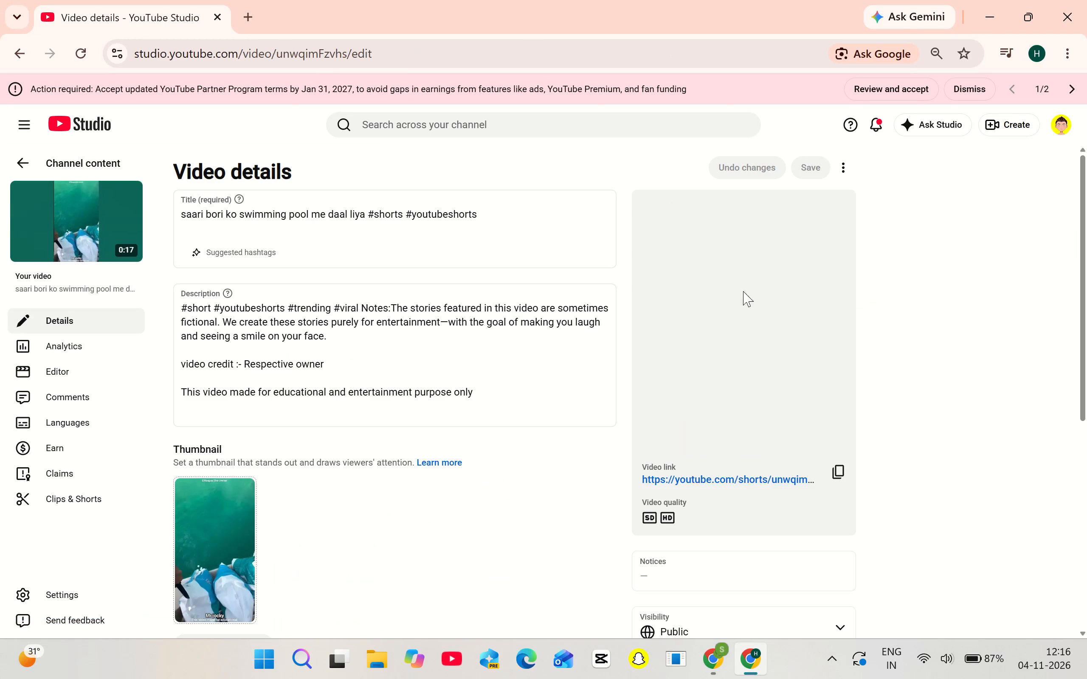
left_click(743, 291)
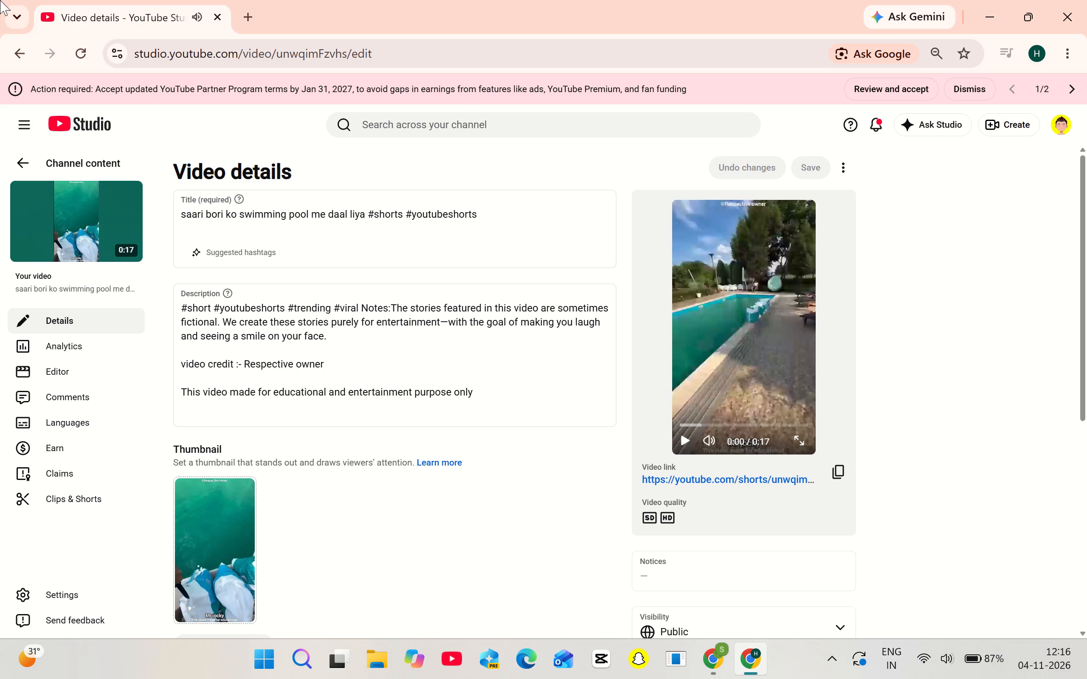
left_click(20, 53)
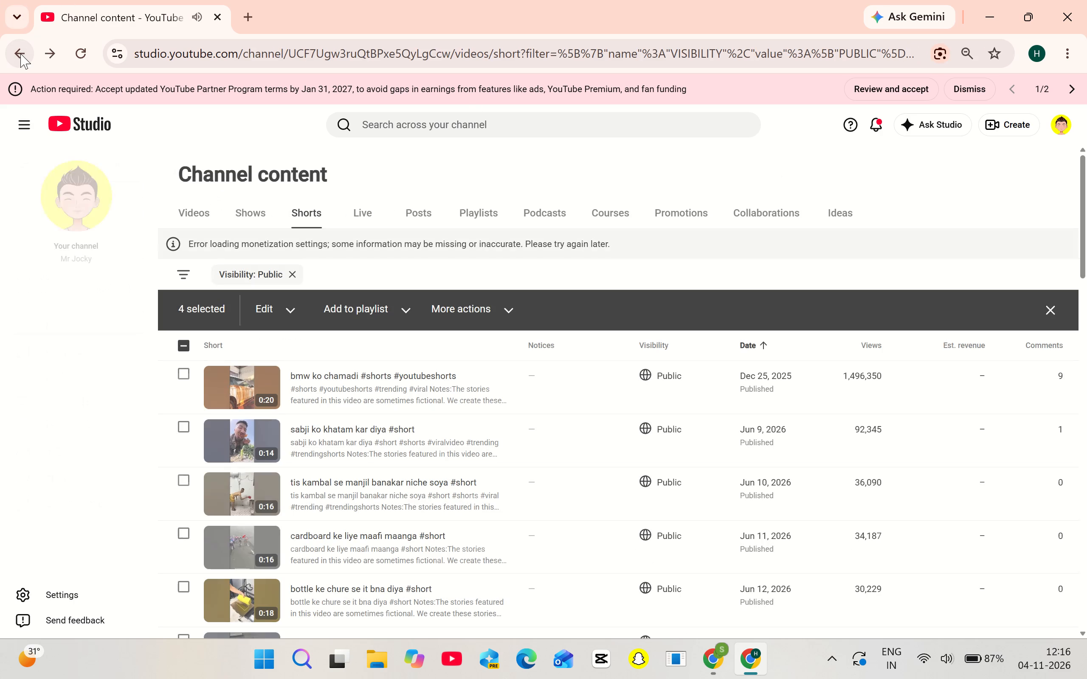
Close the YouTube Studio window and the other open browser window, leaving the desktop.
left_click(1081, 0)
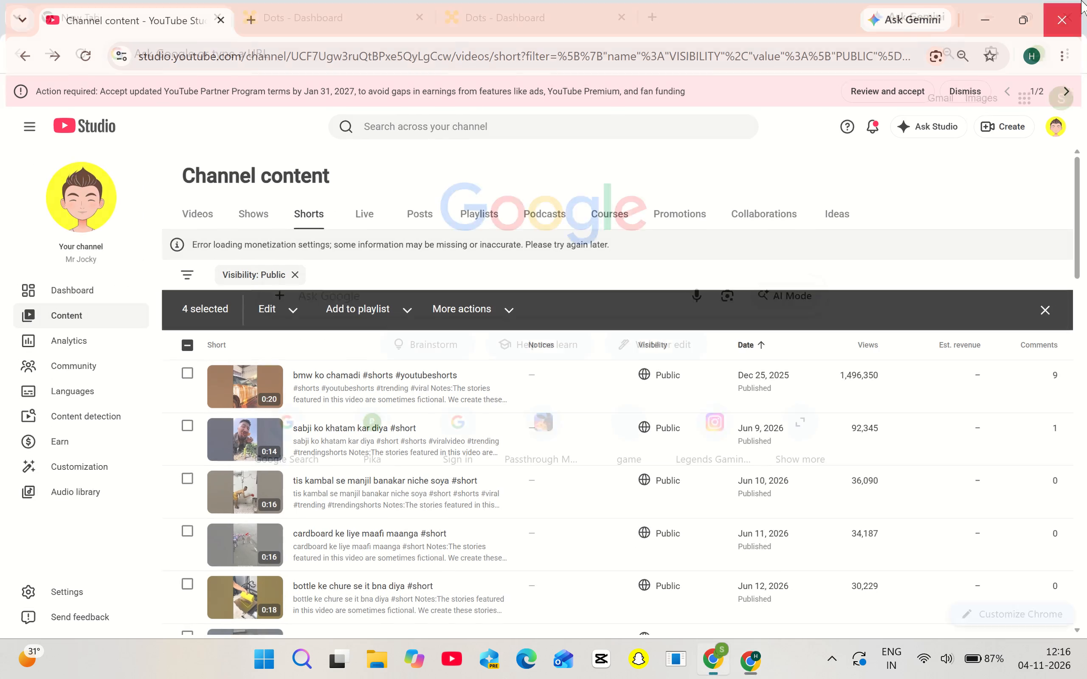
triple_click(1081, 0)
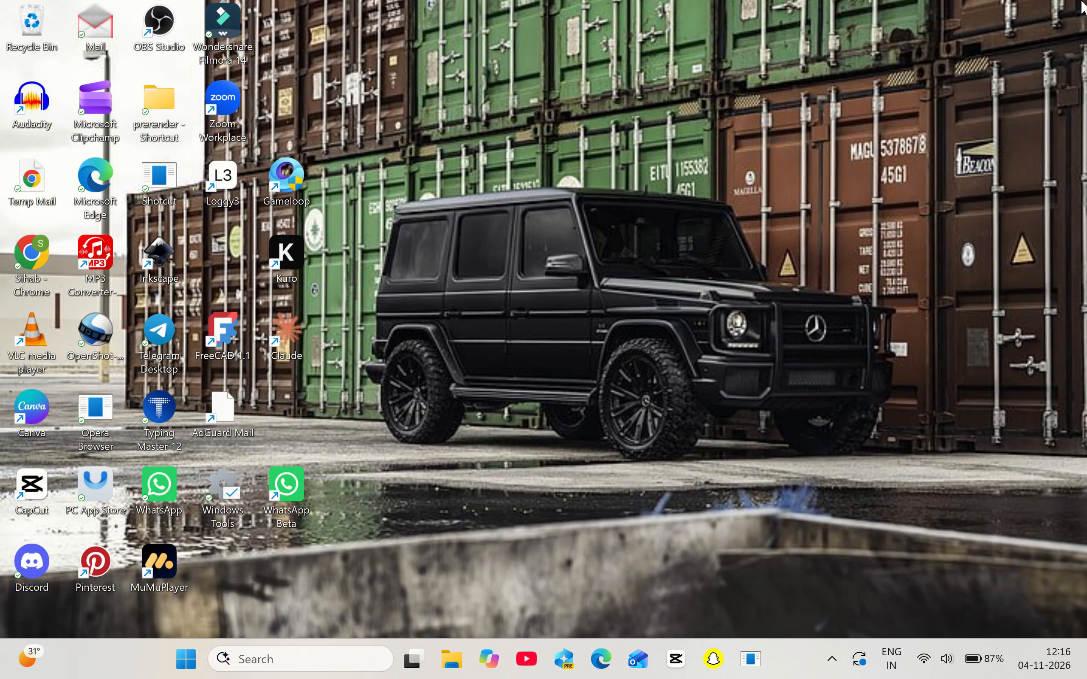